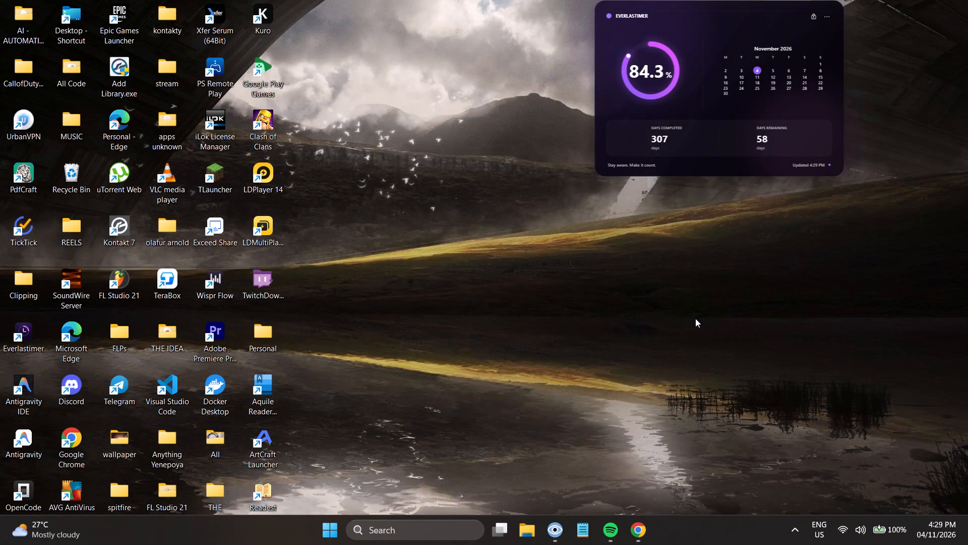
In Chrome, go to Coursera and resume the Power BI for Beginners course at Practice Data Visualization in Power BI.
left_click_drag(696, 319, 692, 324)
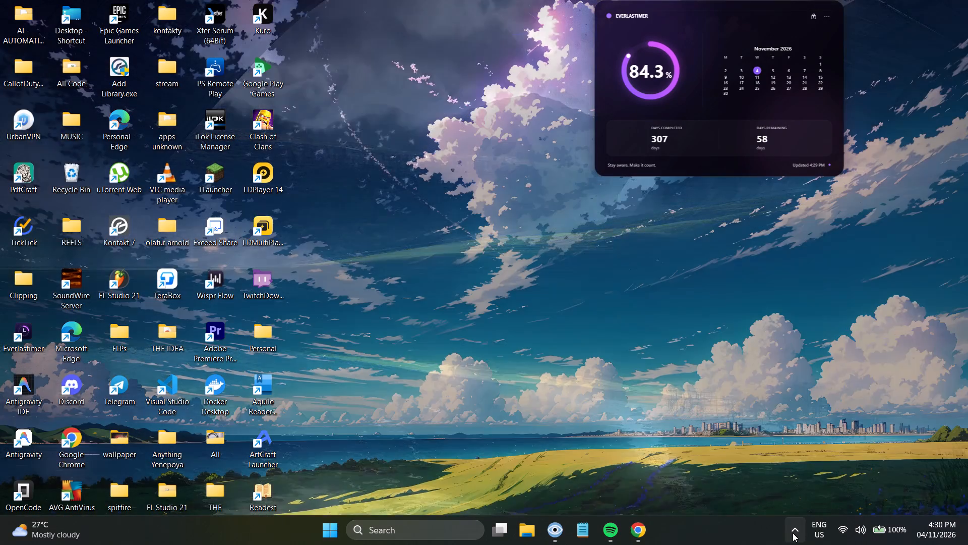
left_click(642, 532)
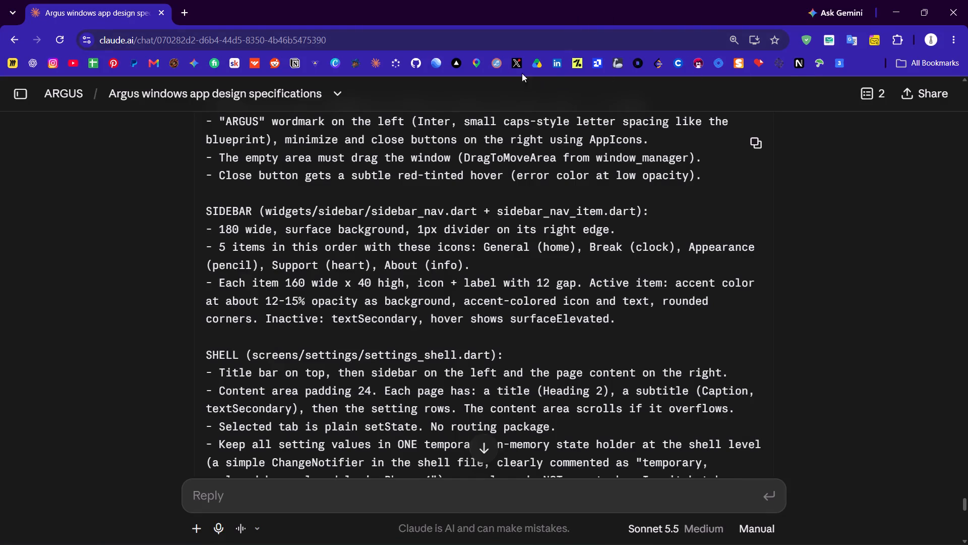
left_click(384, 43)
key("BackSpace")
type("cou")
key("Return")
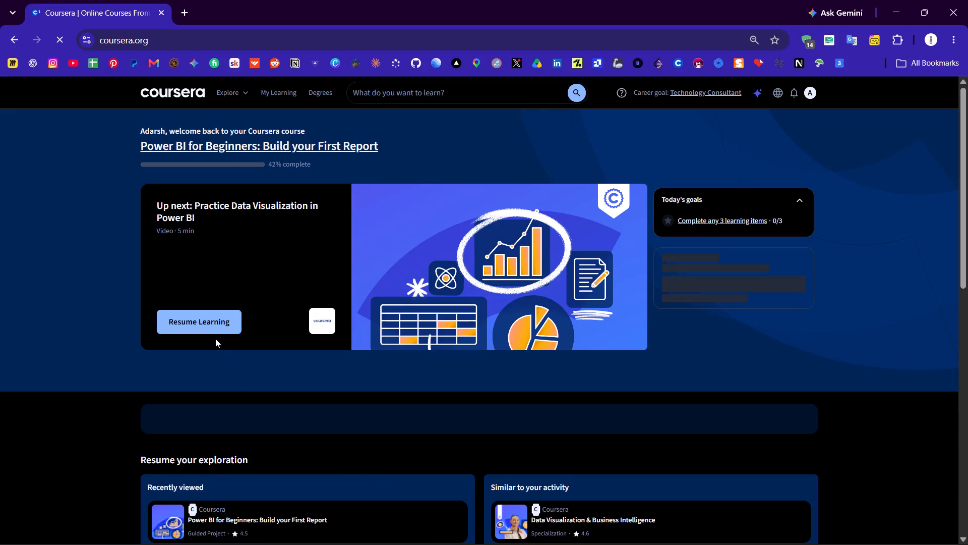
left_click(215, 325)
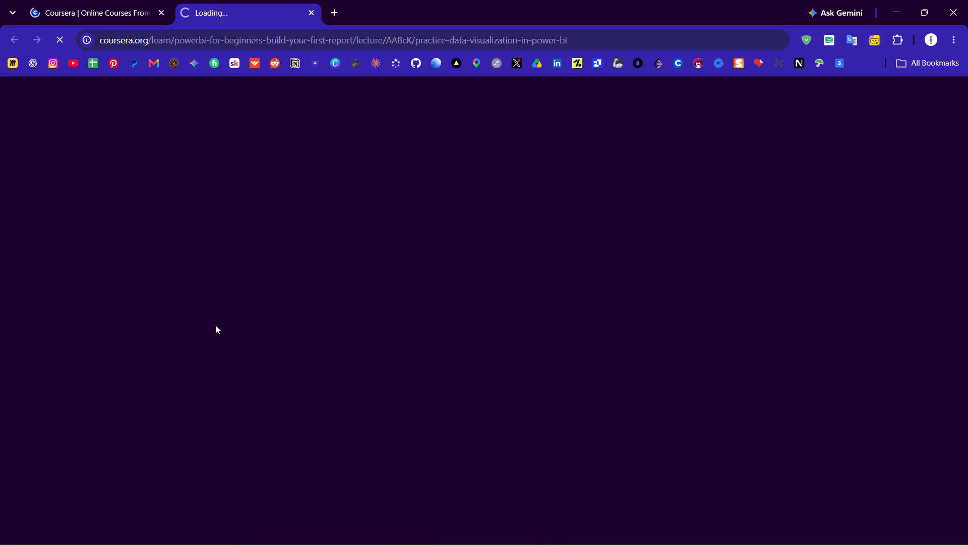
Launch Power BI Desktop from the system search, then clear its window away to return to the lesson video.
left_click(446, 534)
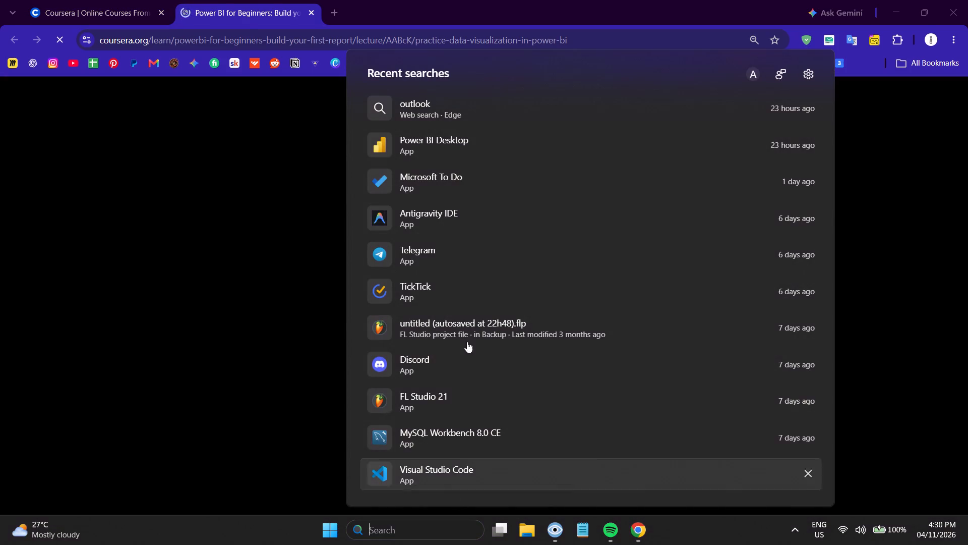
left_click(491, 155)
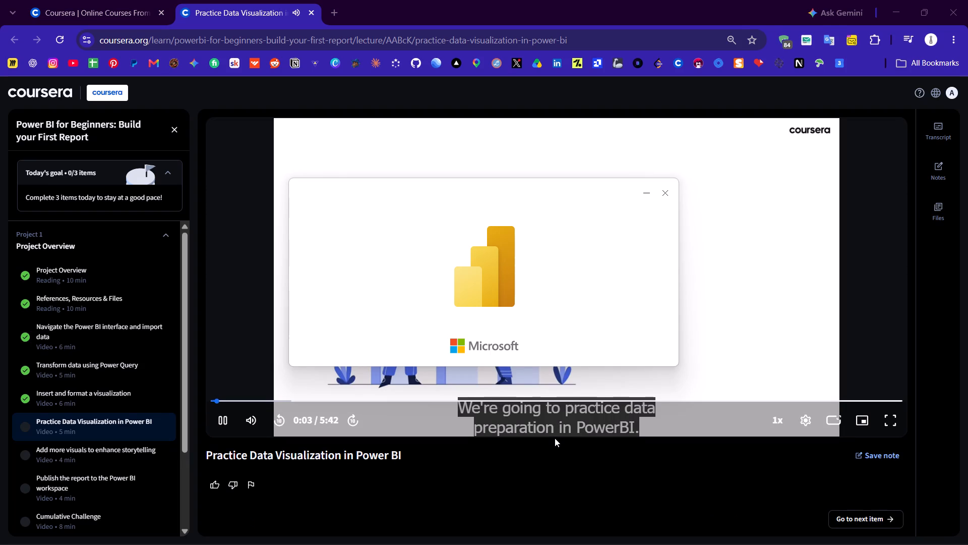
left_click_drag(509, 211, 627, 455)
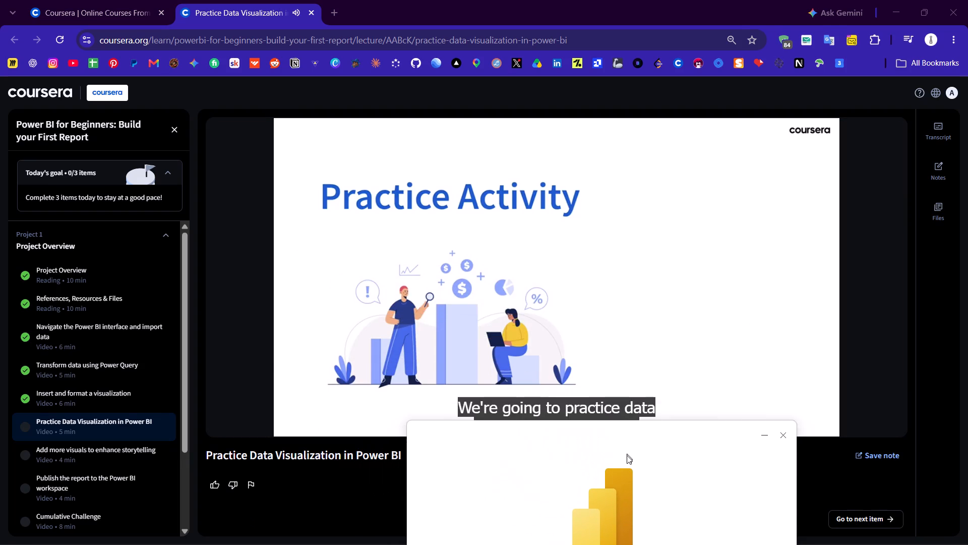
left_click_drag(627, 455, 630, 465)
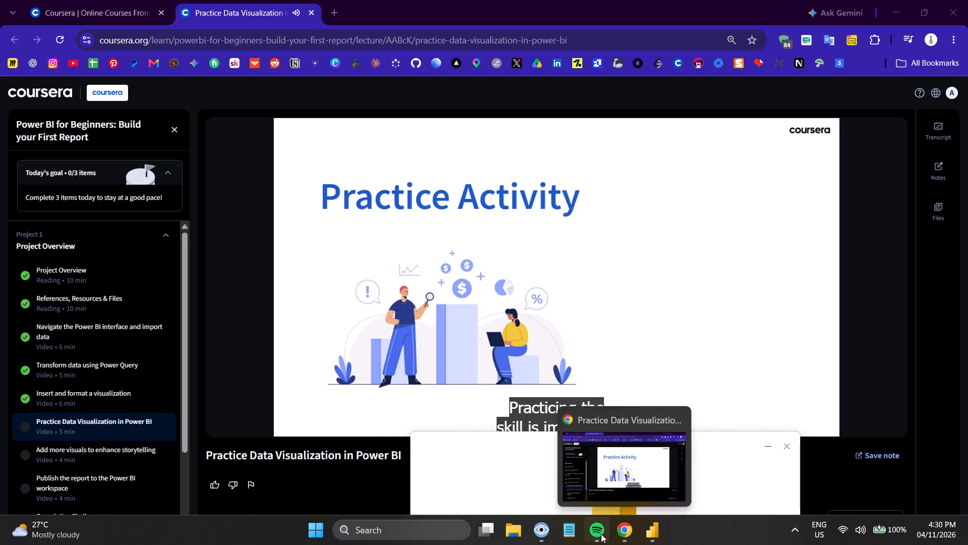
left_click(602, 493)
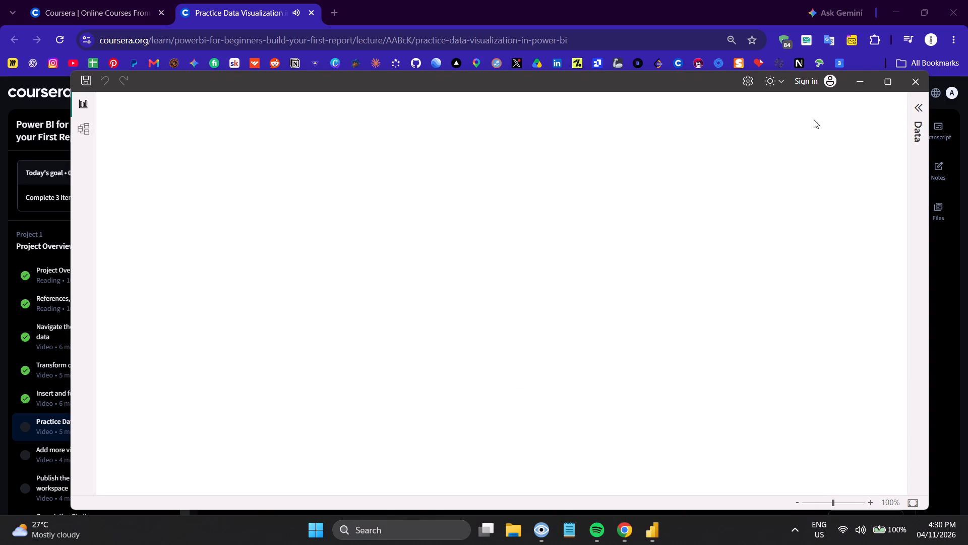
left_click(856, 84)
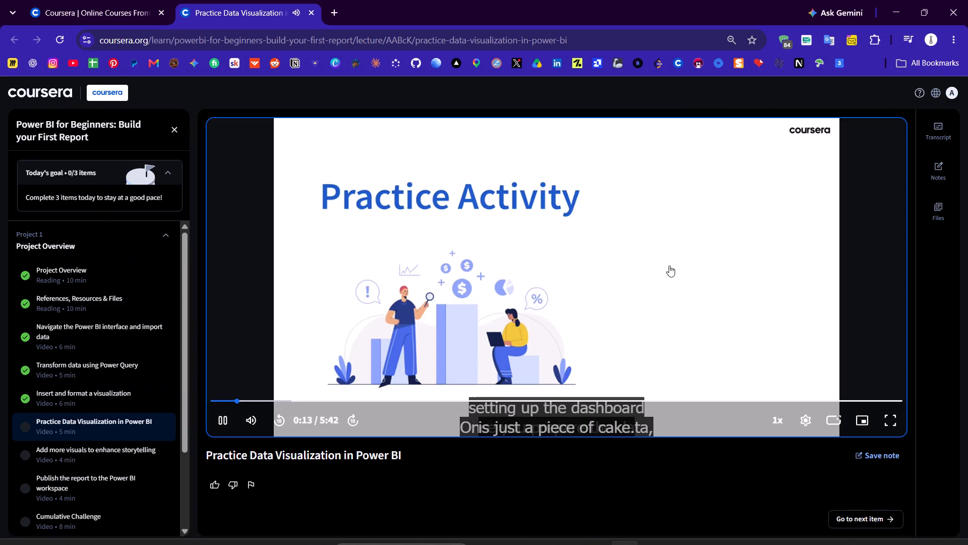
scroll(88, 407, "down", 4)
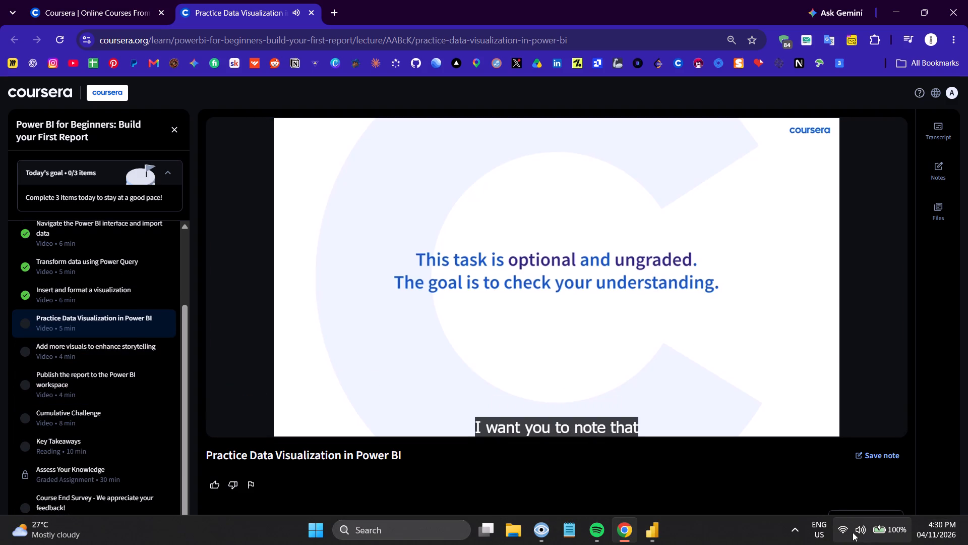
Raise the system speaker volume to 100%.
scroll(857, 529, "up", 16)
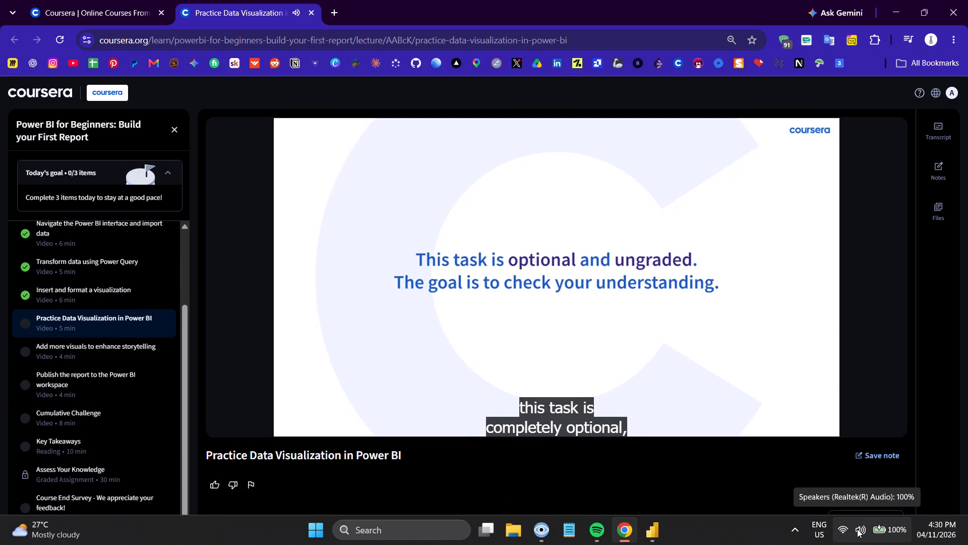
scroll(857, 529, "up", 5)
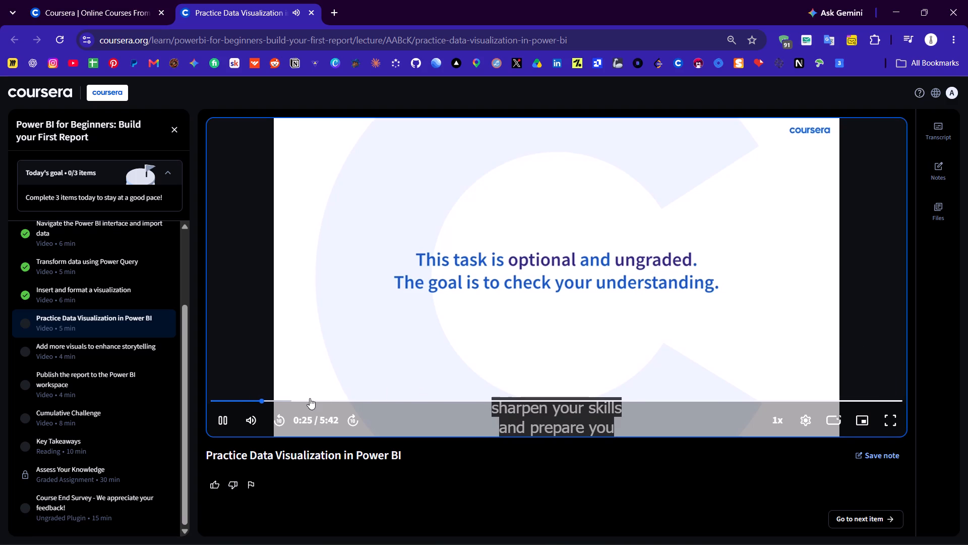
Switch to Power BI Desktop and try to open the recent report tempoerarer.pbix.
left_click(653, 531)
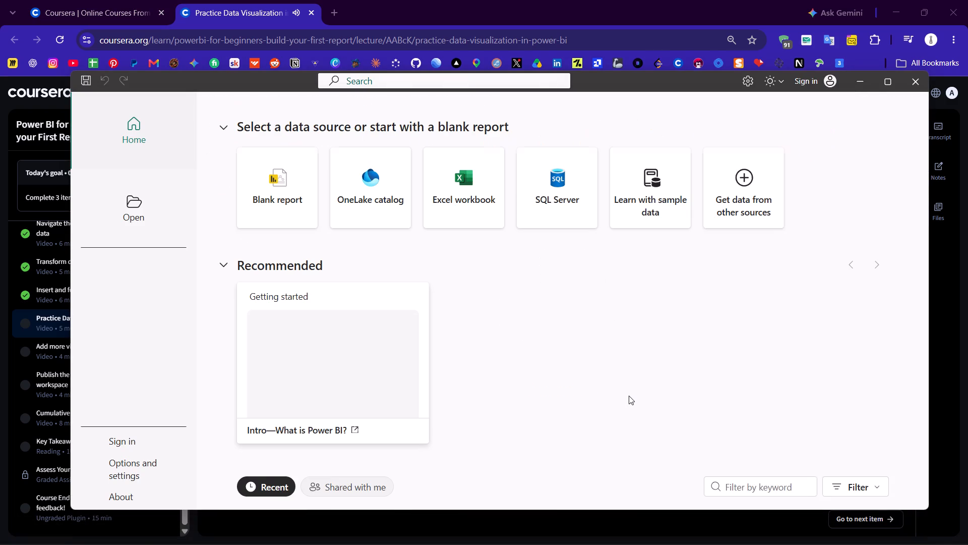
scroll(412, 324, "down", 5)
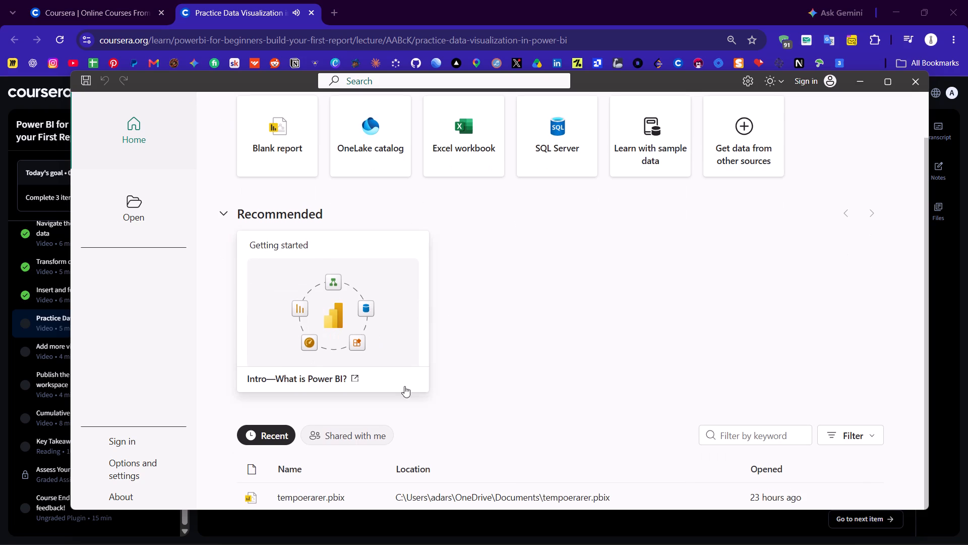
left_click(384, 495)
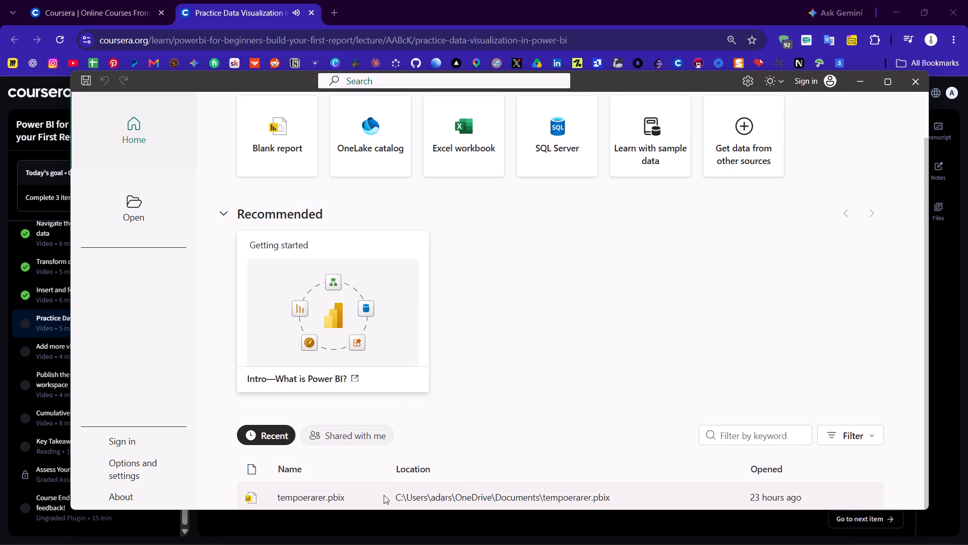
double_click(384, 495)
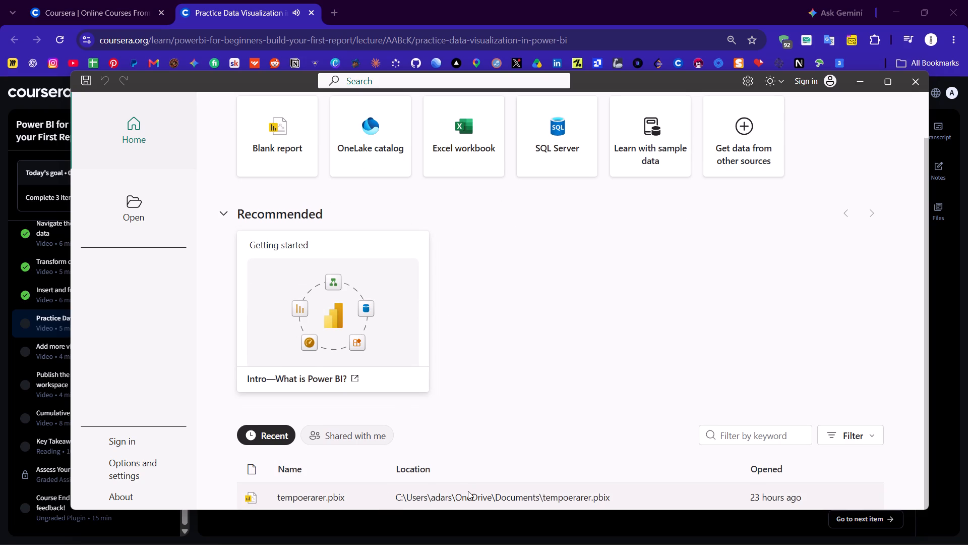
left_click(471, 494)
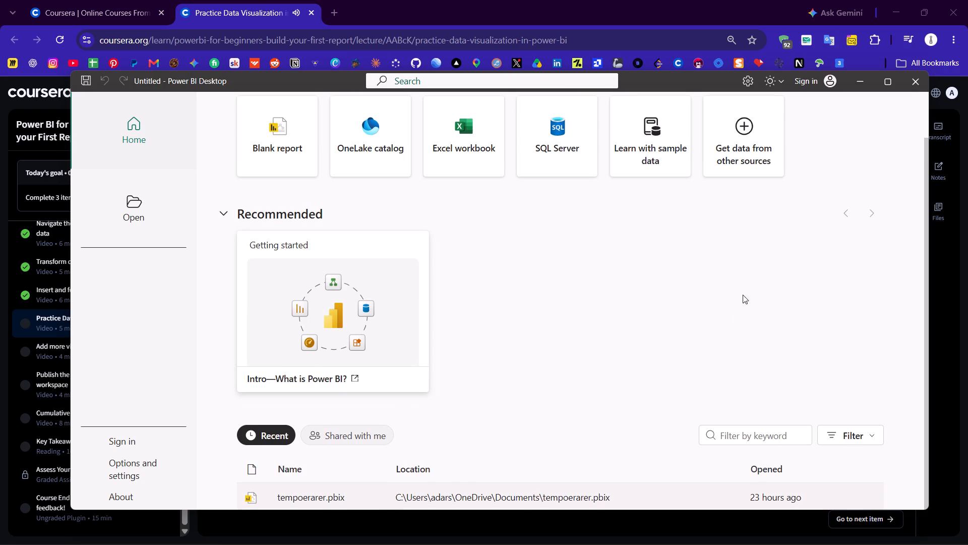
Return to the Coursera lesson and pause the video on the Practice Activity instructions.
left_click(866, 87)
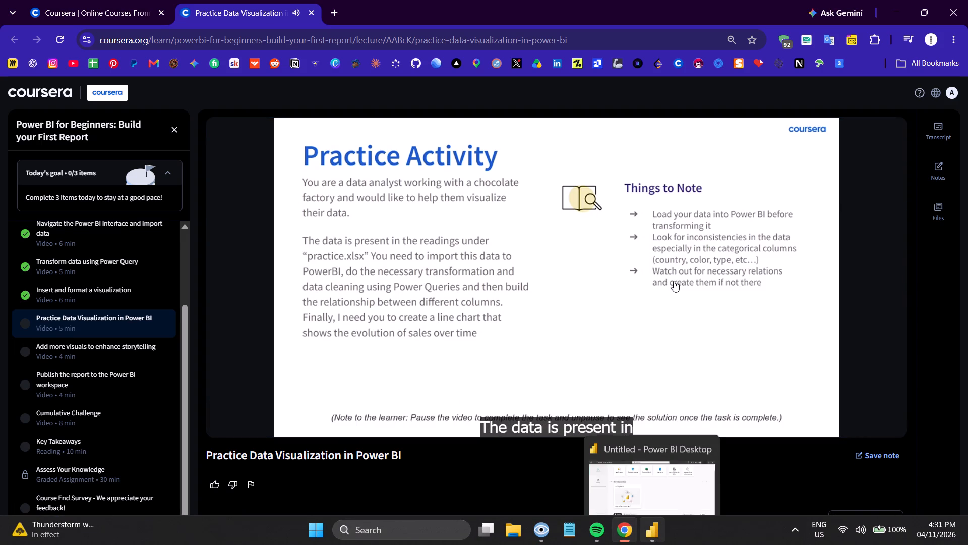
left_click(676, 237)
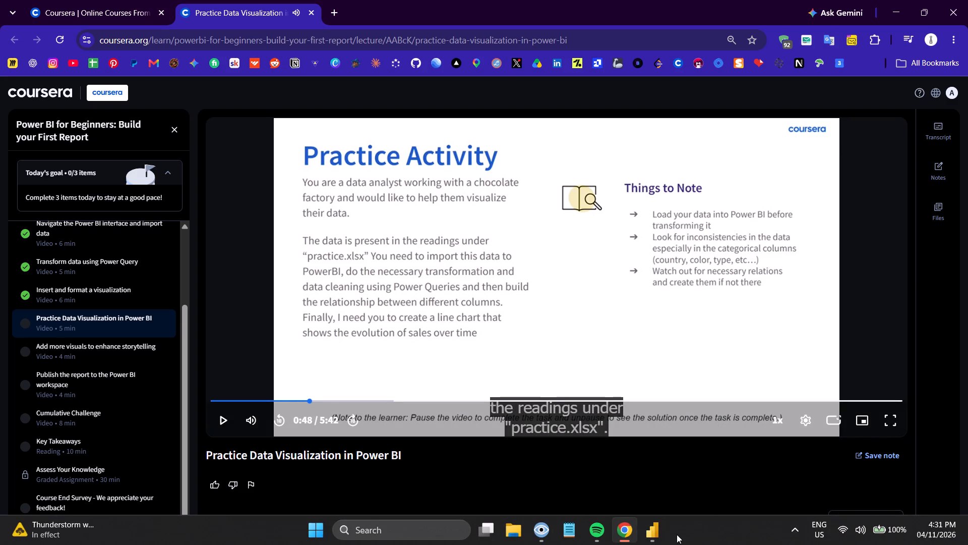
Switch to Power BI Desktop, maximize it and open the recent report tempoerarer.pbix.
left_click(657, 528)
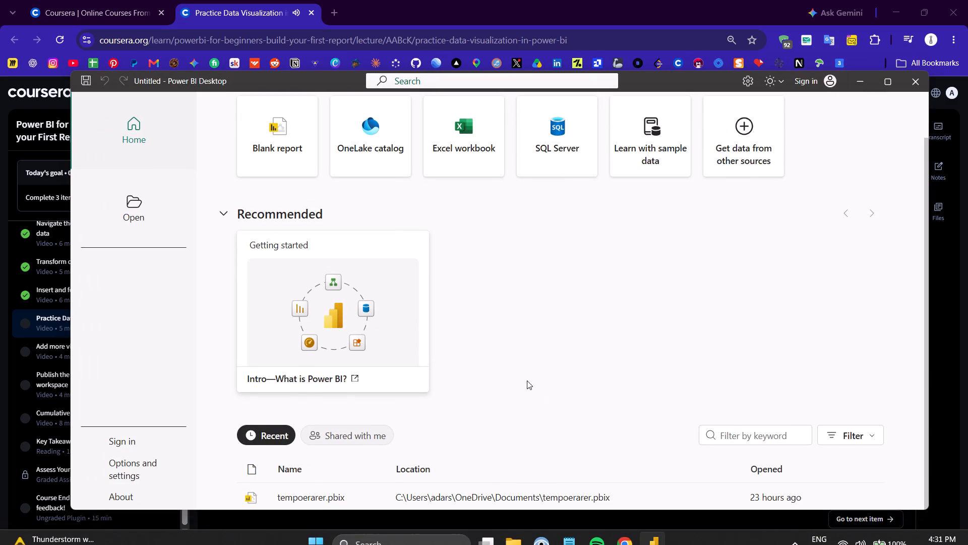
left_click(882, 89)
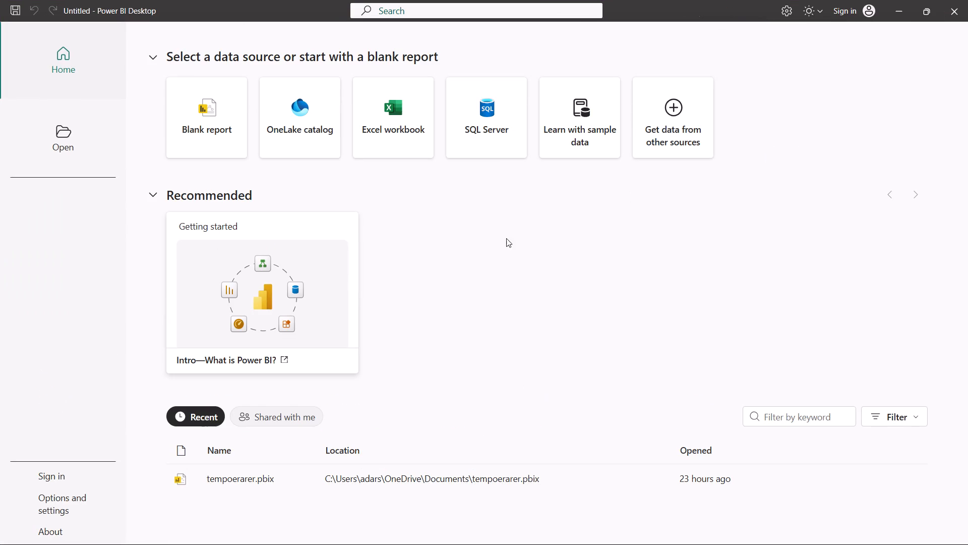
left_click(319, 475)
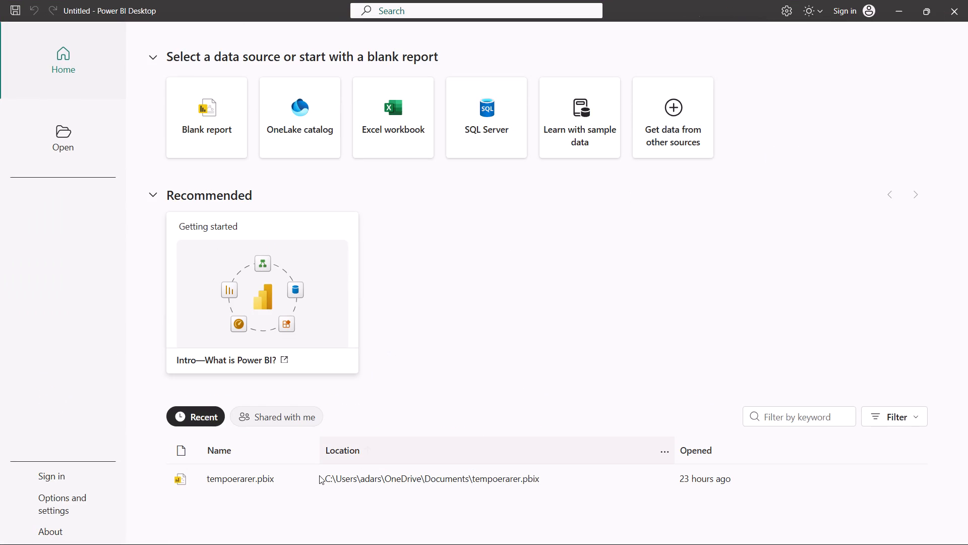
double_click(319, 475)
right_click(289, 477)
left_click(540, 310)
double_click(297, 478)
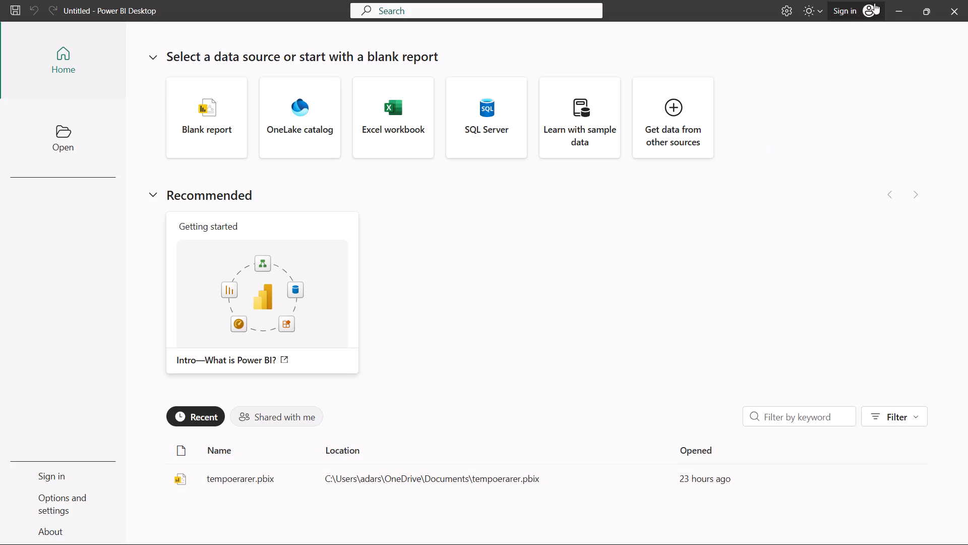
left_click(888, 3)
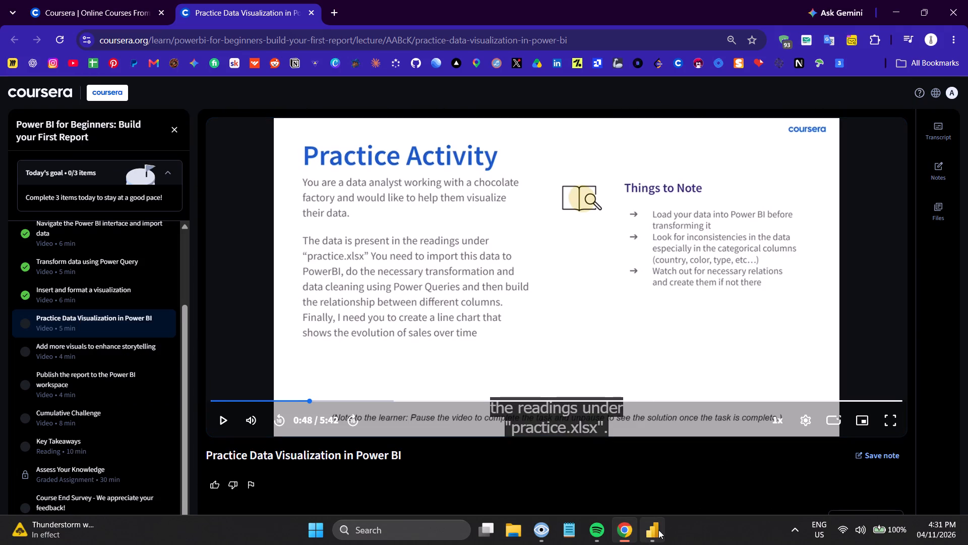
left_click(657, 530)
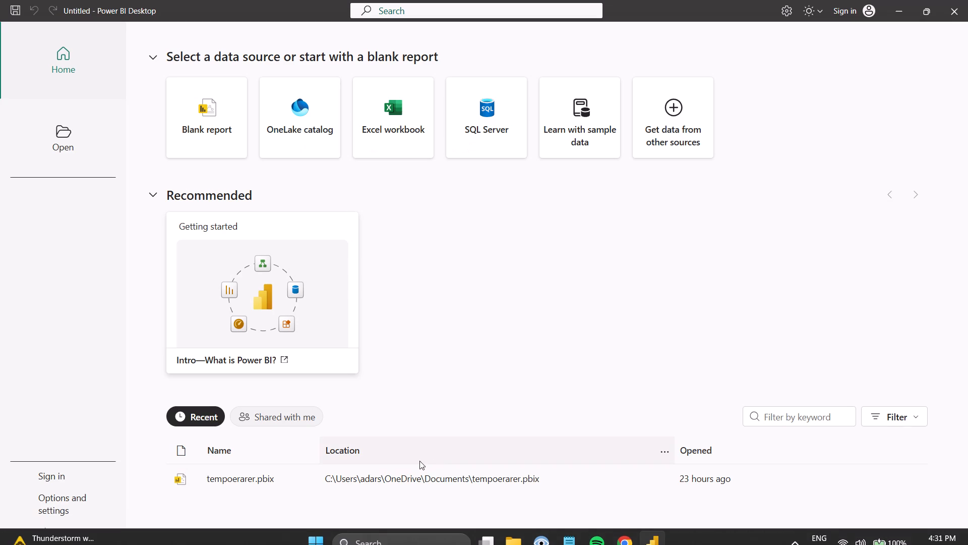
left_click(225, 480)
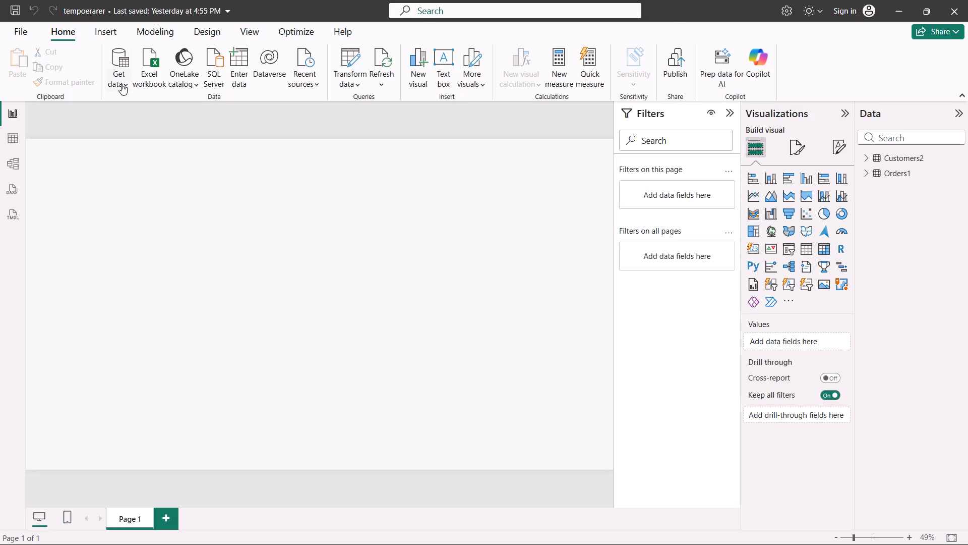
Connect the report to the Excel workbook ending in _practice.xlsx from the Downloads folder.
left_click(122, 84)
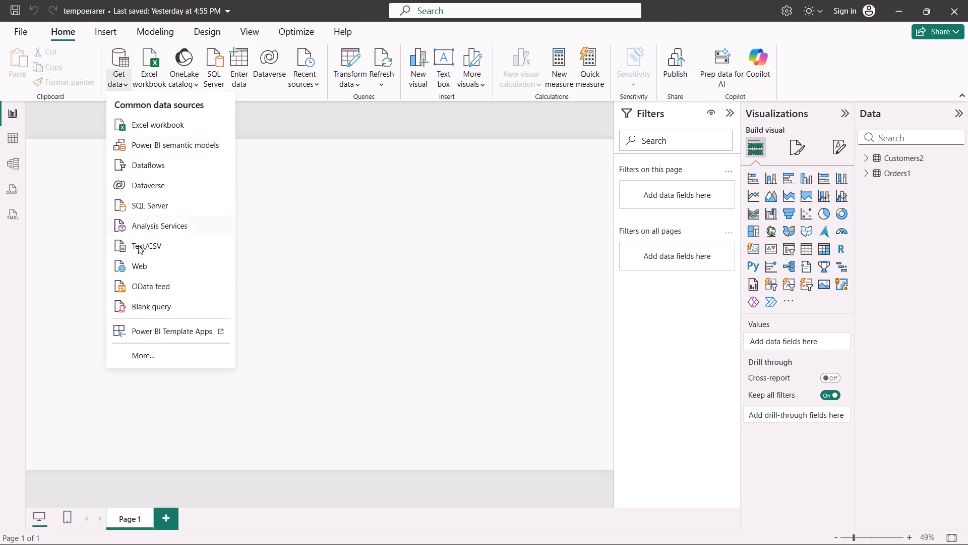
left_click(138, 130)
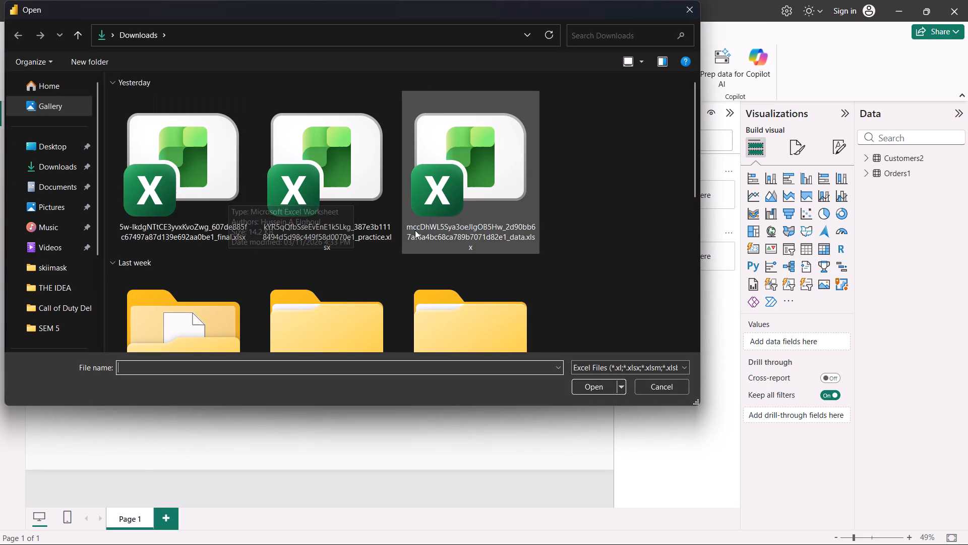
left_click(383, 237)
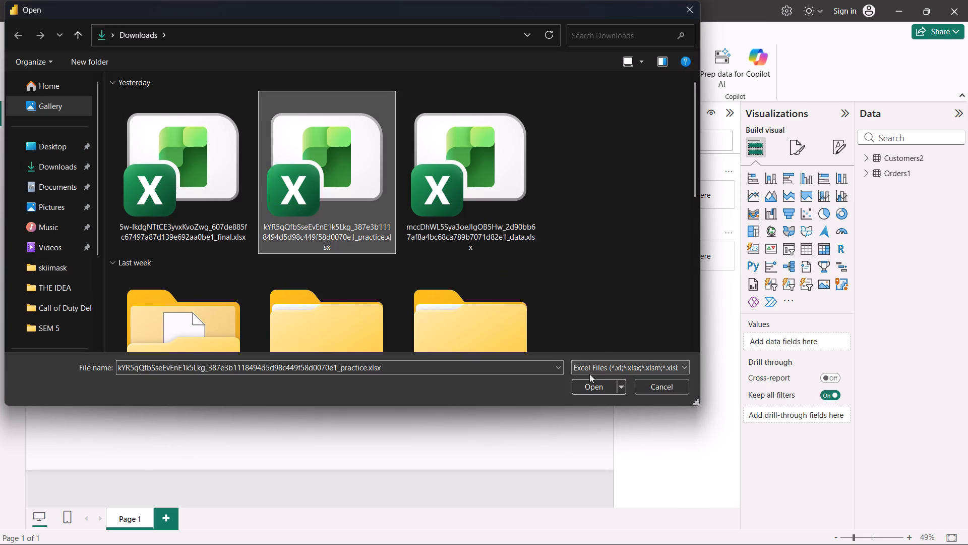
left_click(582, 385)
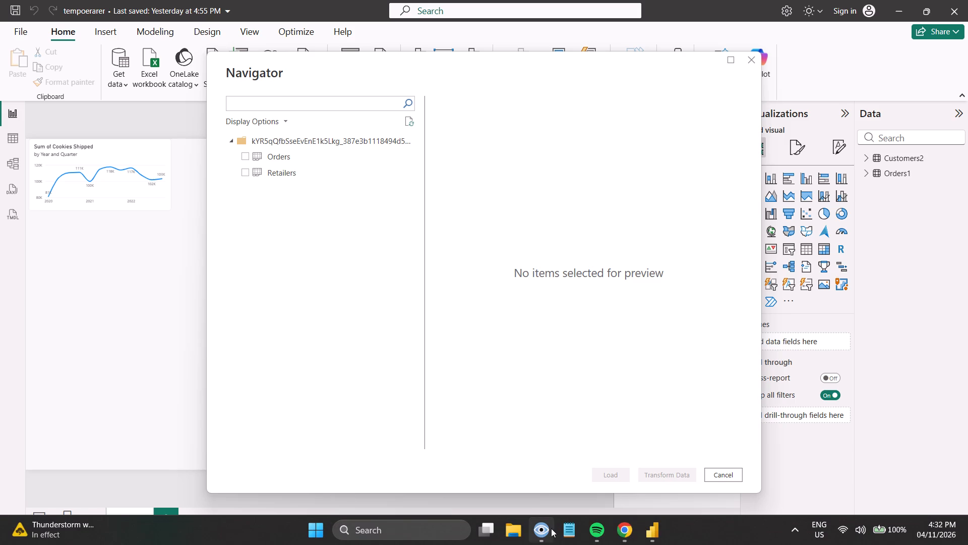
Switch back to Chrome and resume the practice lesson video in full screen to watch the solution.
left_click(623, 532)
left_click(546, 296)
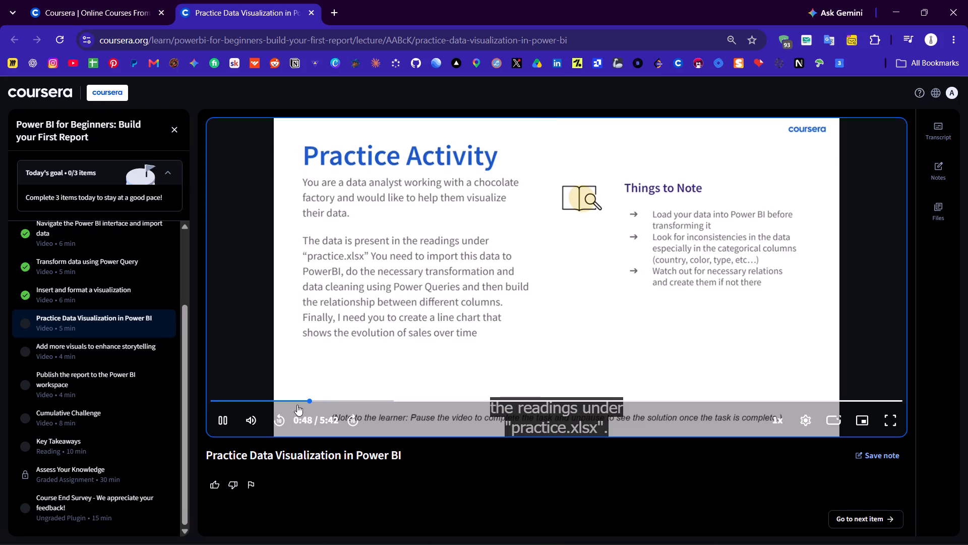
left_click(885, 419)
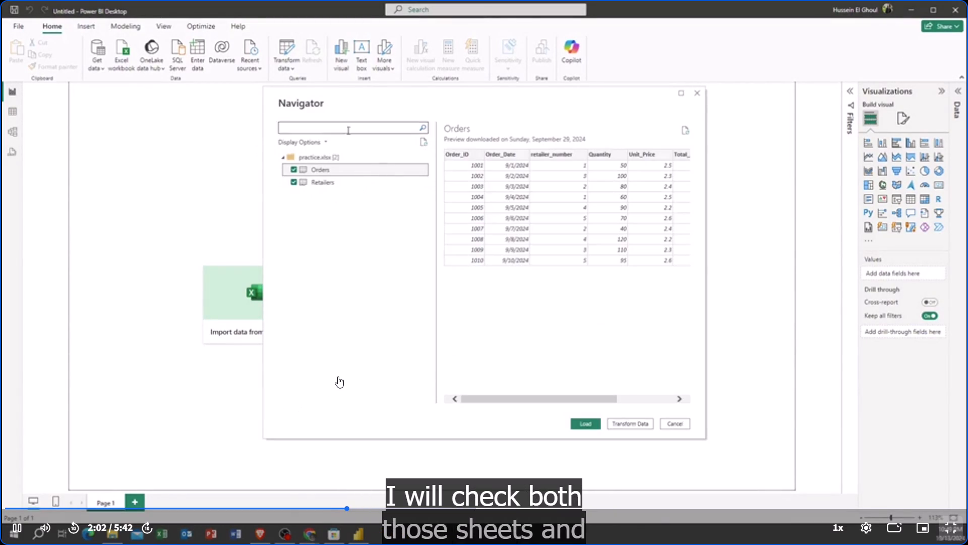
Pause the lesson video, switch to Power BI Desktop and load the Orders and Retailers sheets from the practice workbook.
left_click(379, 351)
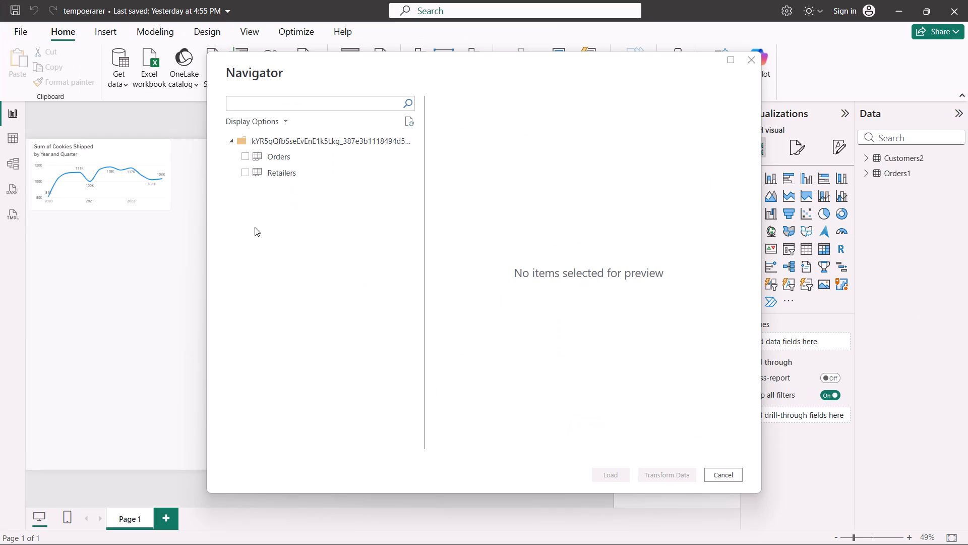
left_click(239, 158)
left_click(243, 171)
left_click(244, 158)
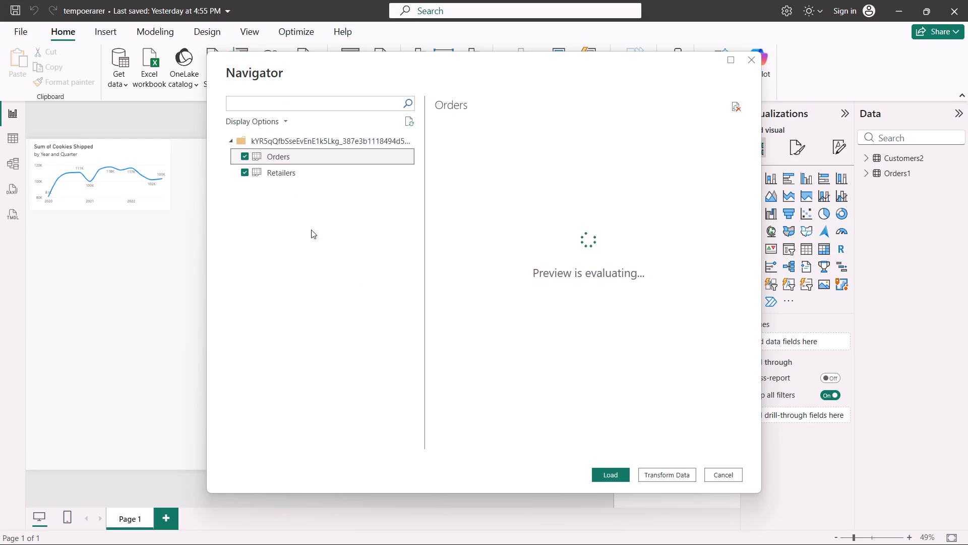
left_click(605, 476)
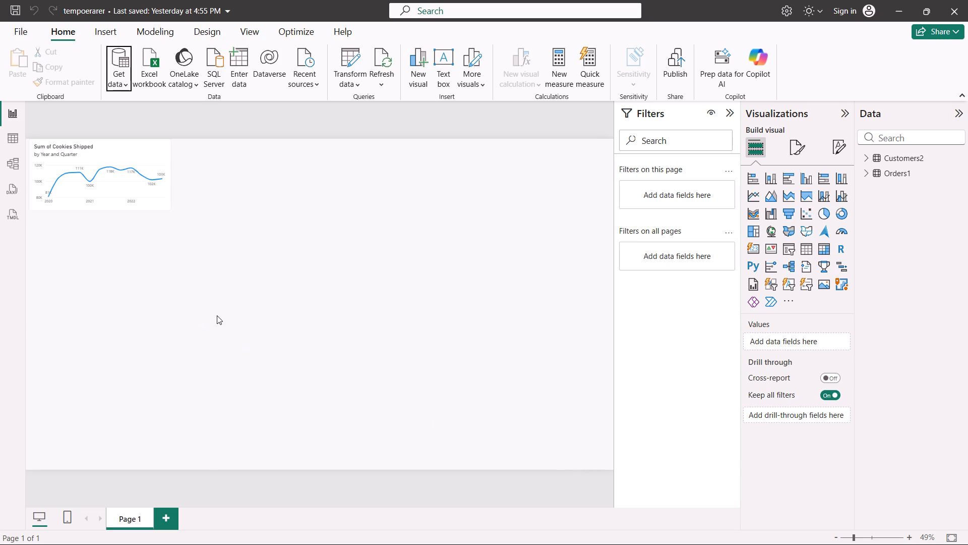
Delete the existing Sum of Cookies Shipped line chart from Page 1 of the report.
left_click_drag(217, 314, 136, 172)
left_click(136, 172)
left_click(142, 186)
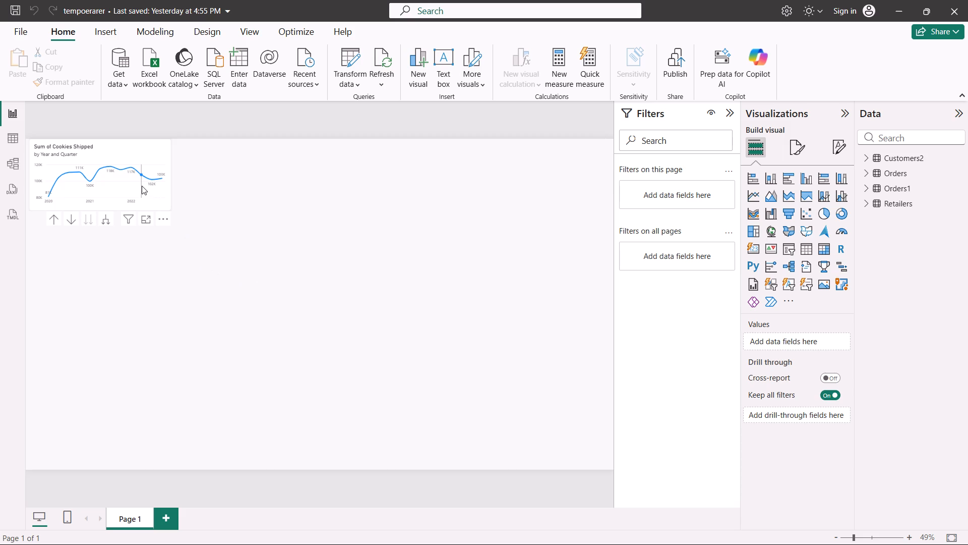
left_click_drag(200, 269, 123, 173)
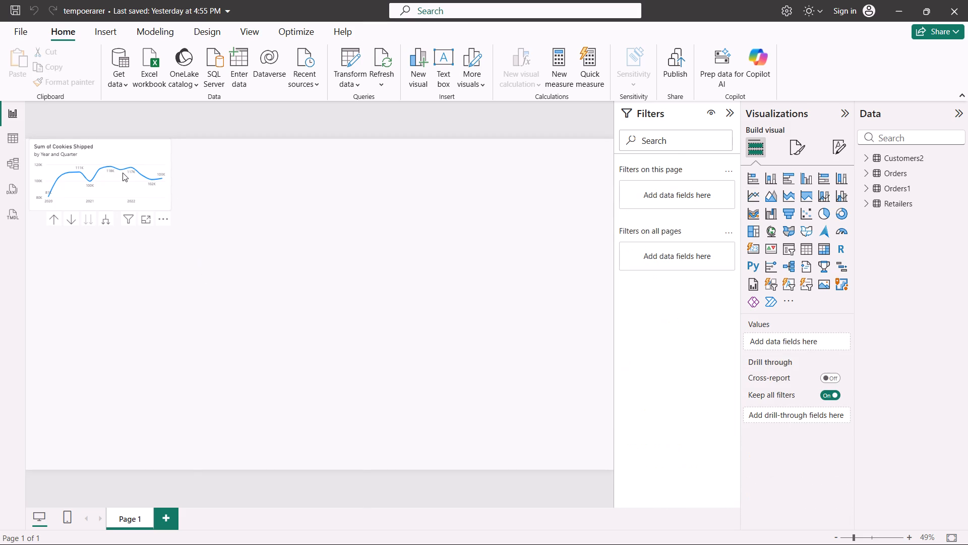
key("Delete")
left_click(120, 172)
left_click(133, 155)
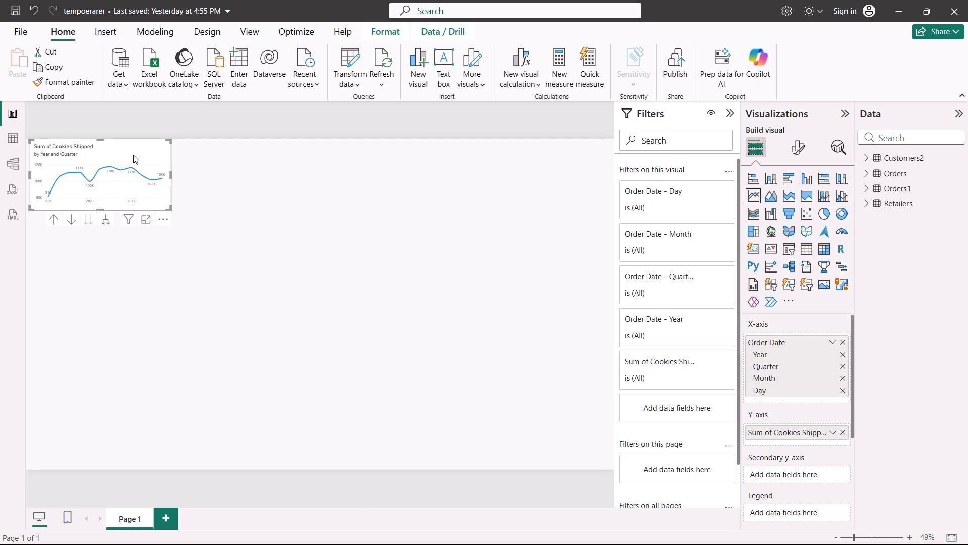
key("7")
key("Delete")
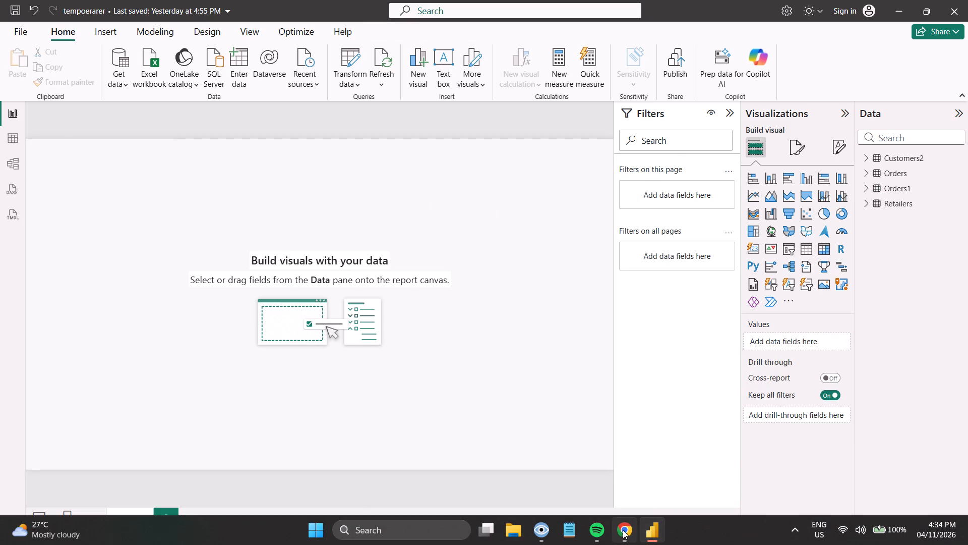
Switch back to Chrome, resume the lesson video at 1080p quality, and watch up to the Replace Values demonstration before pausing.
double_click(623, 530)
left_click(493, 360)
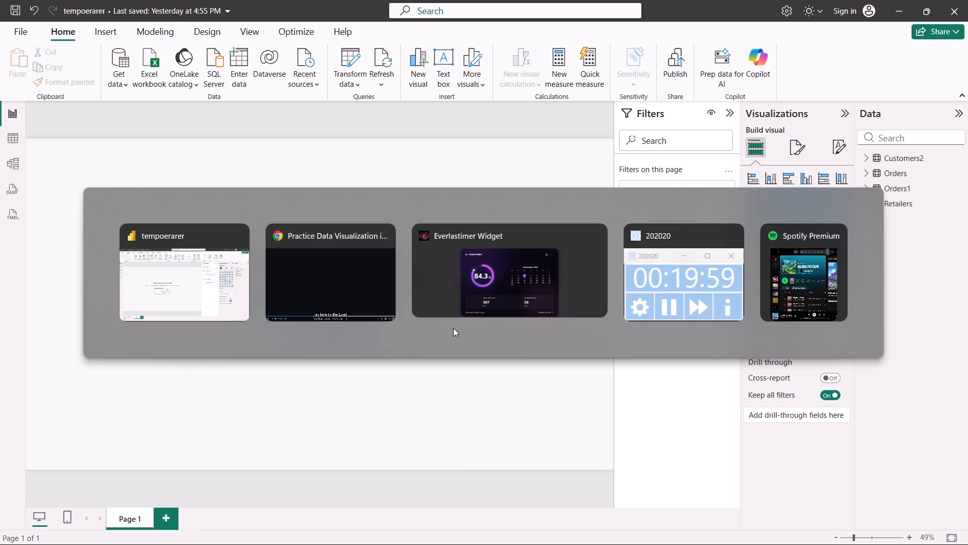
key("space")
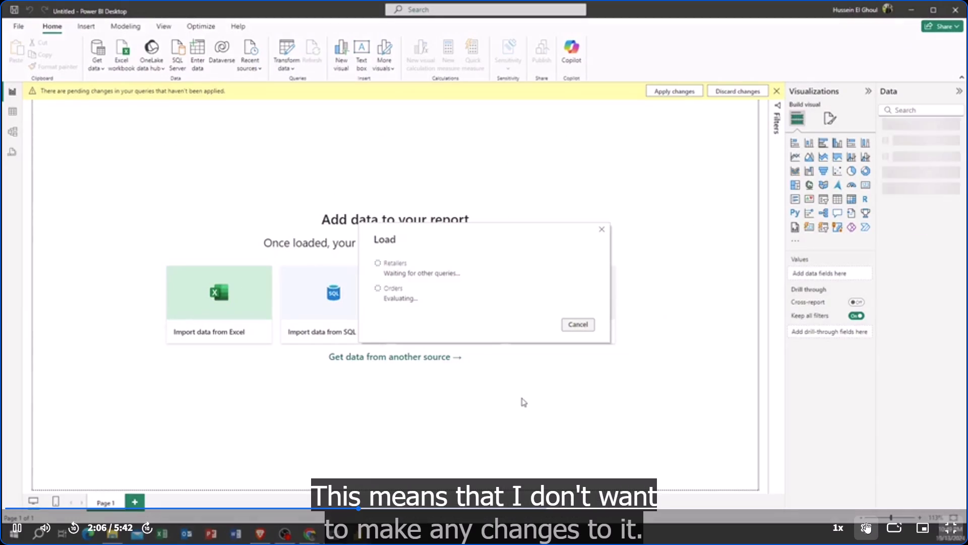
left_click(866, 522)
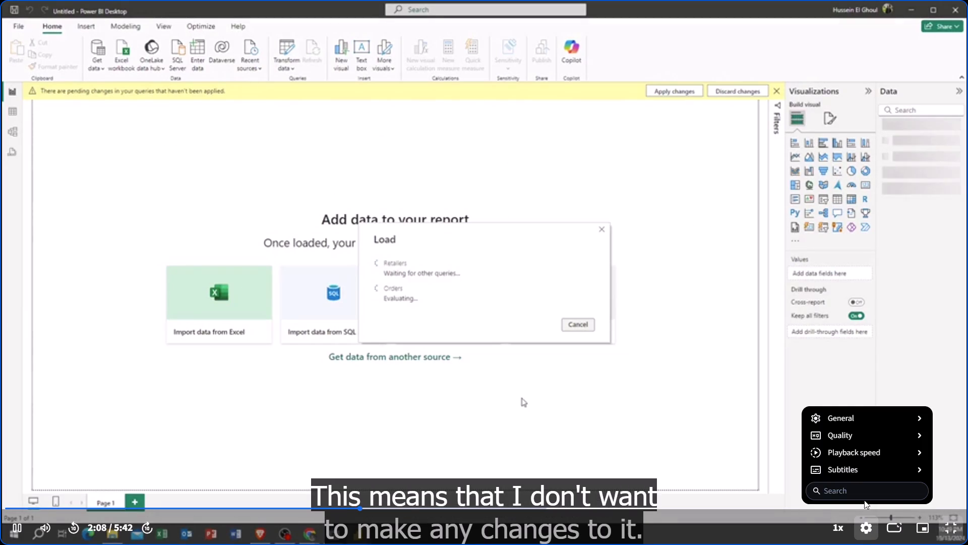
left_click(864, 435)
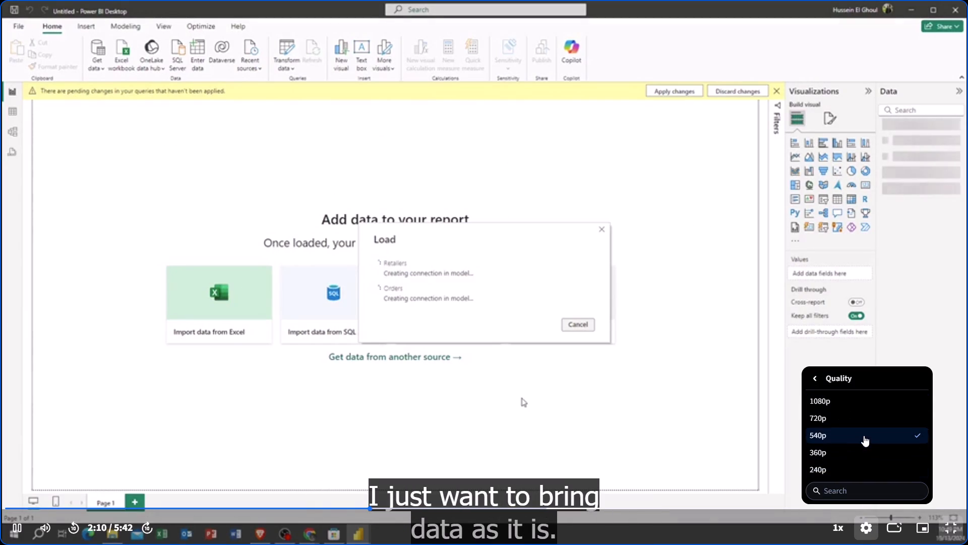
left_click(838, 403)
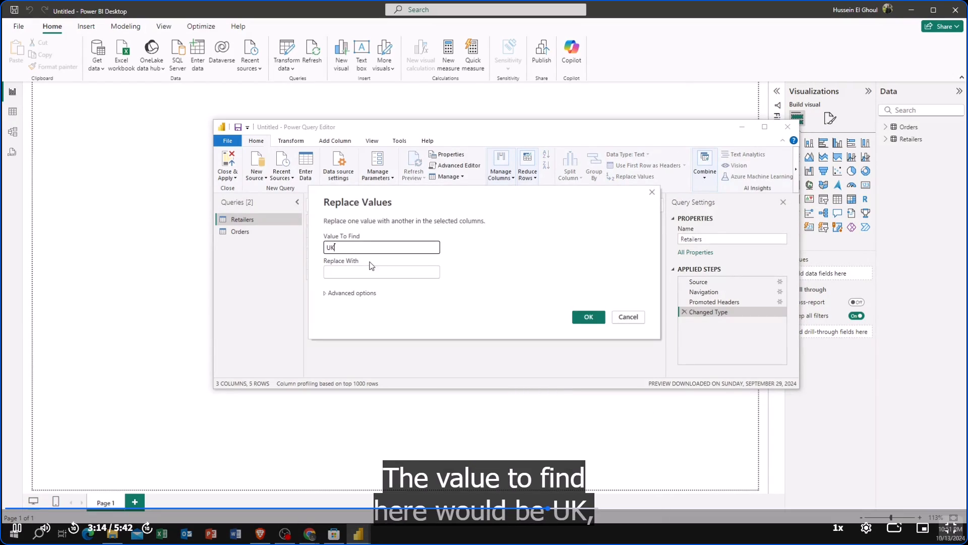
left_click(512, 387)
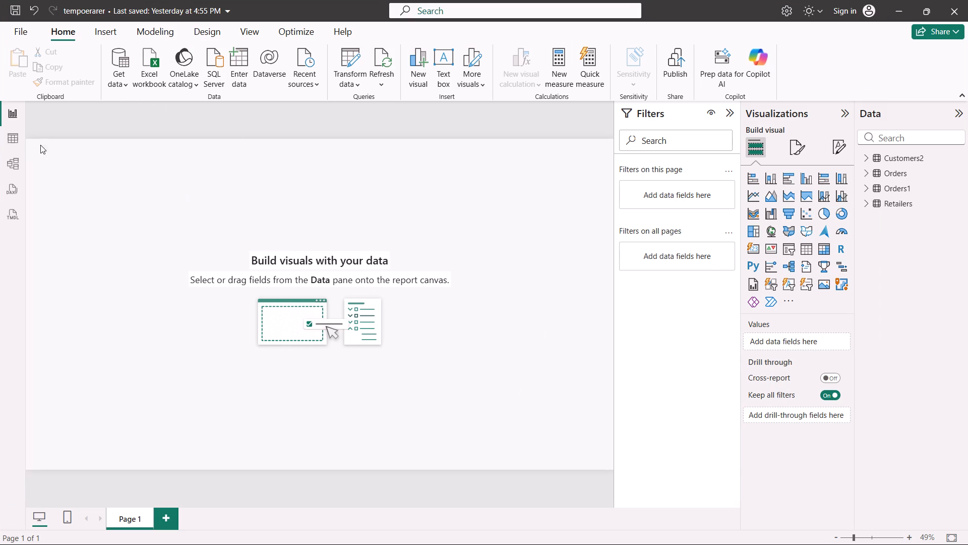
Switch to Power BI Desktop and inspect the Customers2, Orders, Orders1 and Retailers tables, then return to the report page.
left_click(13, 140)
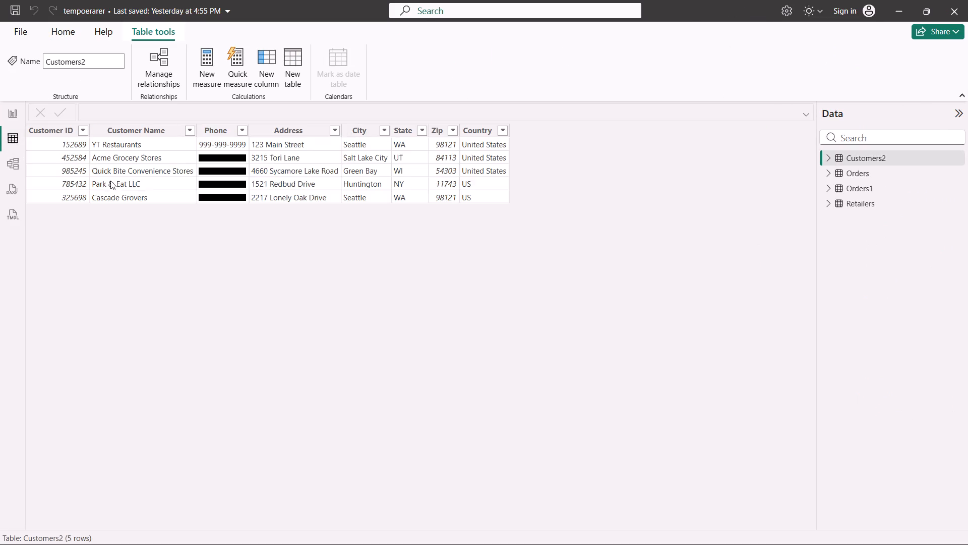
left_click(885, 176)
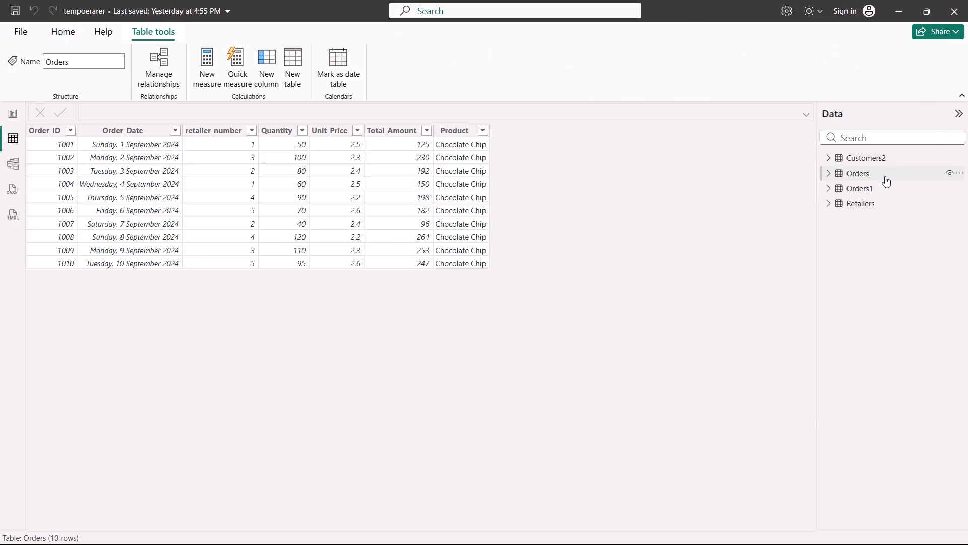
left_click(871, 187)
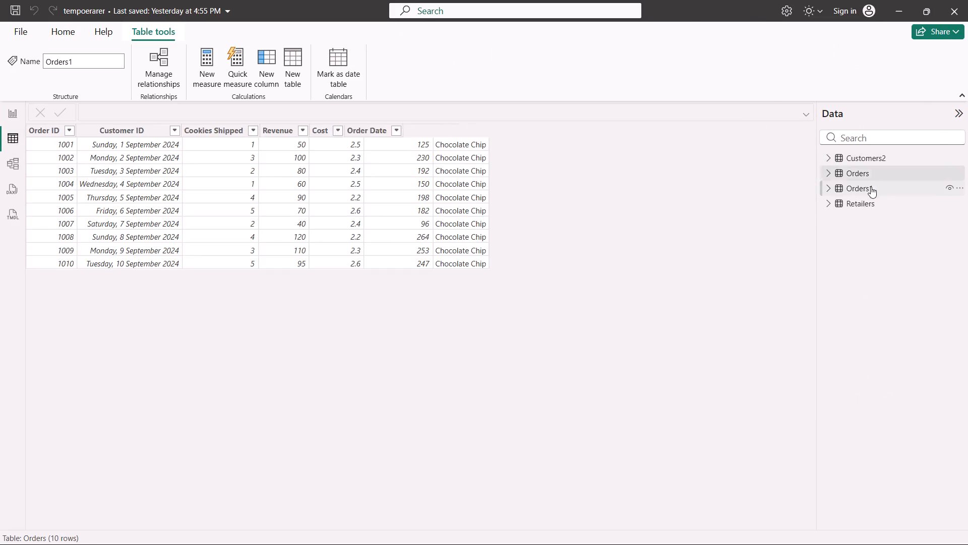
left_click(865, 205)
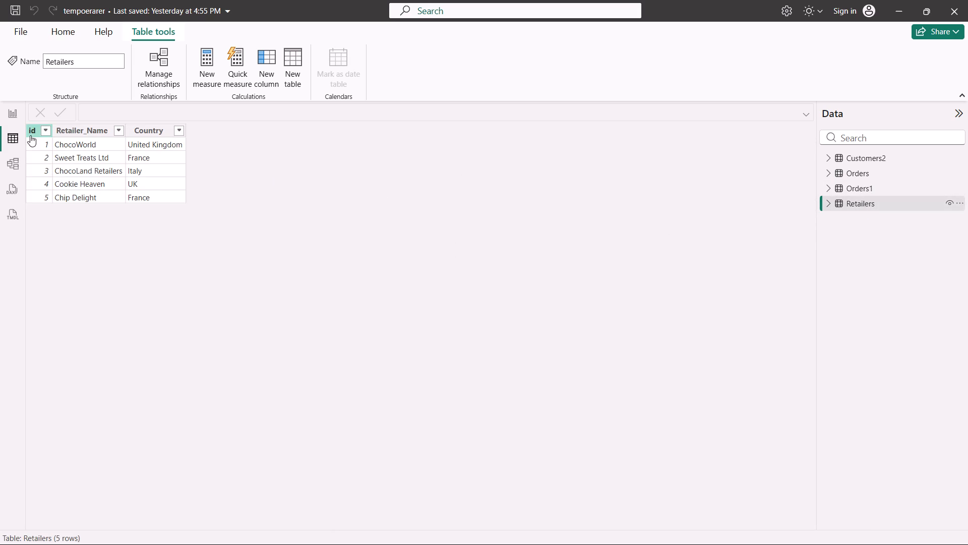
left_click(16, 112)
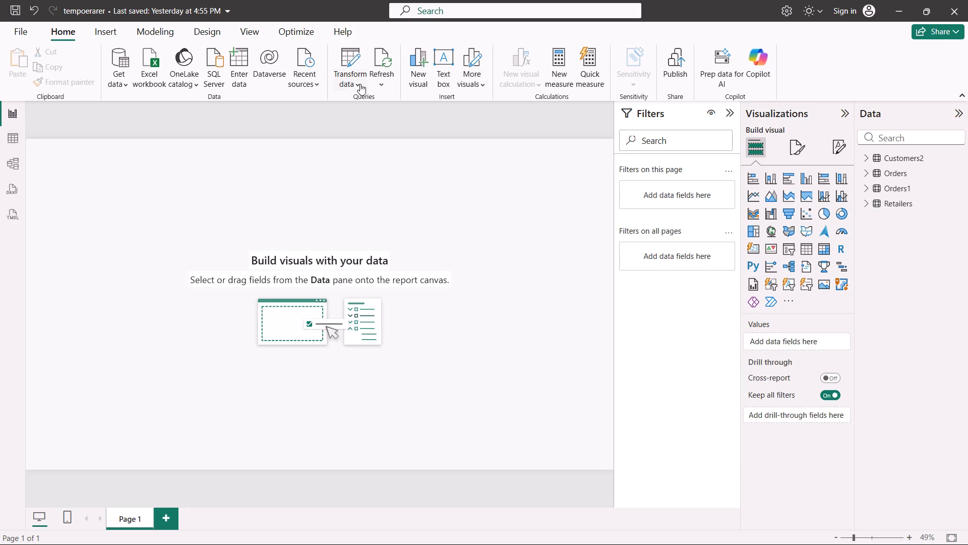
Open the Power Query Editor for the report's data and reposition its window over the report.
left_click(356, 83)
left_click(372, 112)
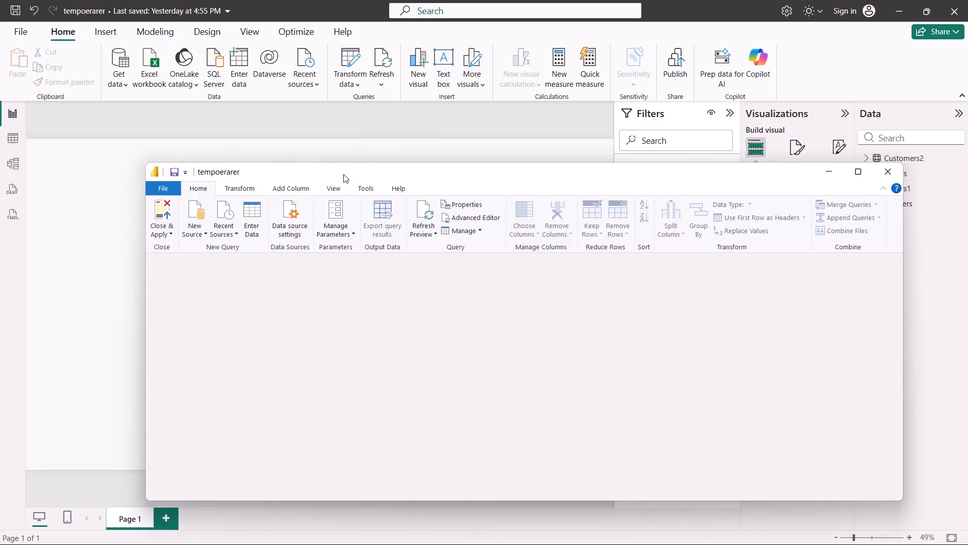
left_click_drag(343, 174, 313, 144)
left_click_drag(332, 140, 280, 104)
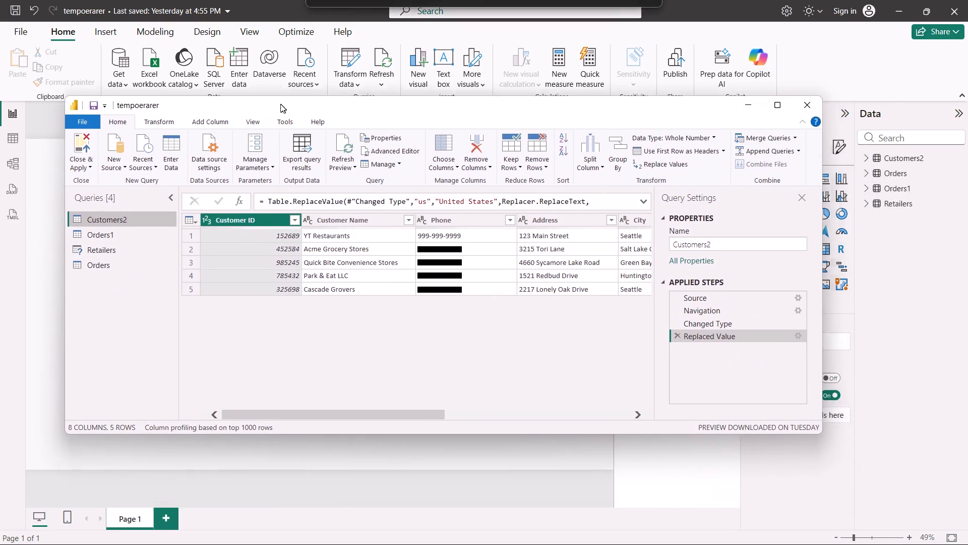
left_click_drag(280, 104, 276, 103)
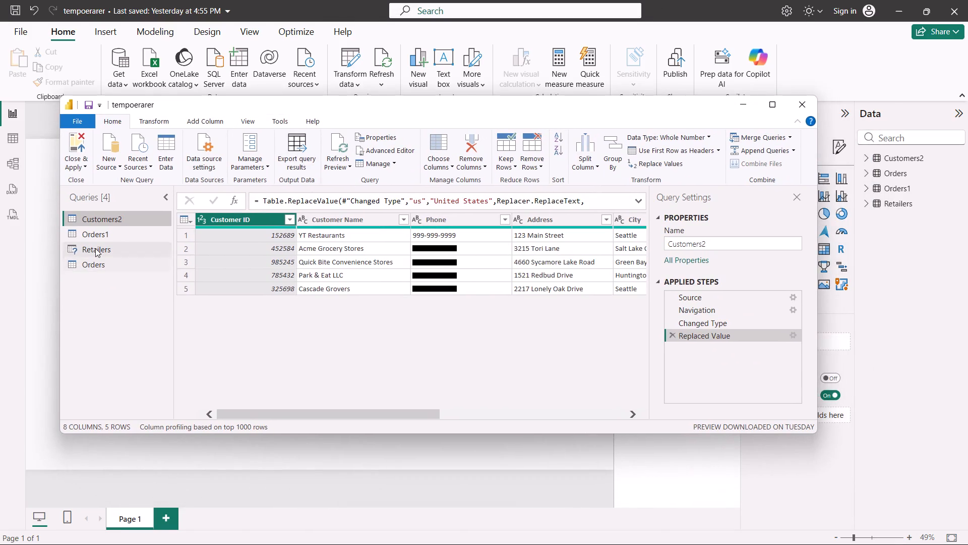
Examine the columns of the Orders, Orders1 and Customers2 queries for data that needs cleaning.
left_click(98, 249)
left_click(98, 259)
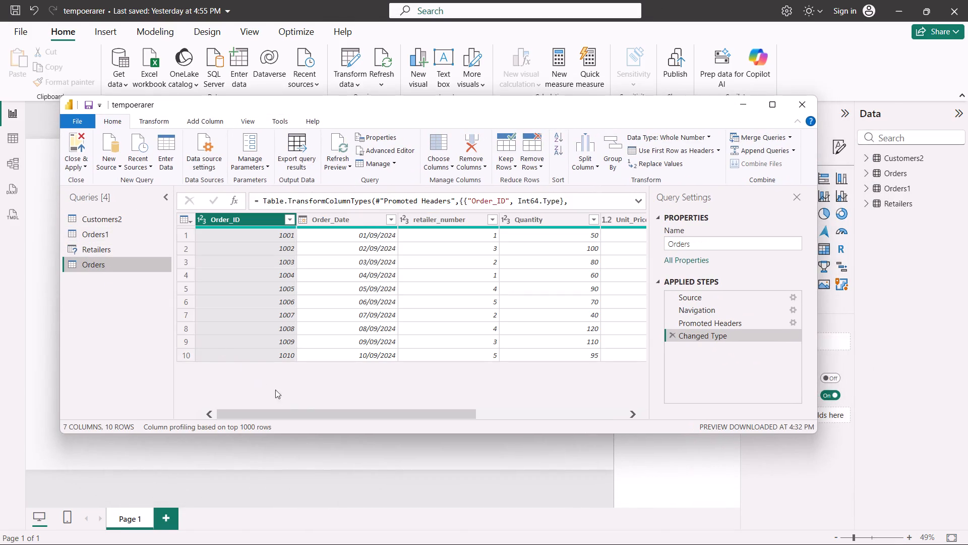
left_click_drag(302, 414, 508, 409)
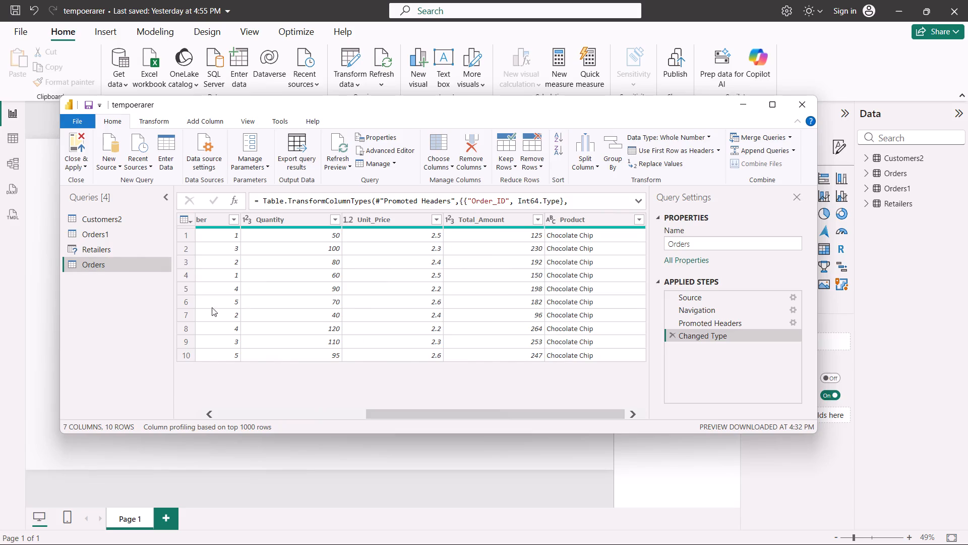
left_click(94, 233)
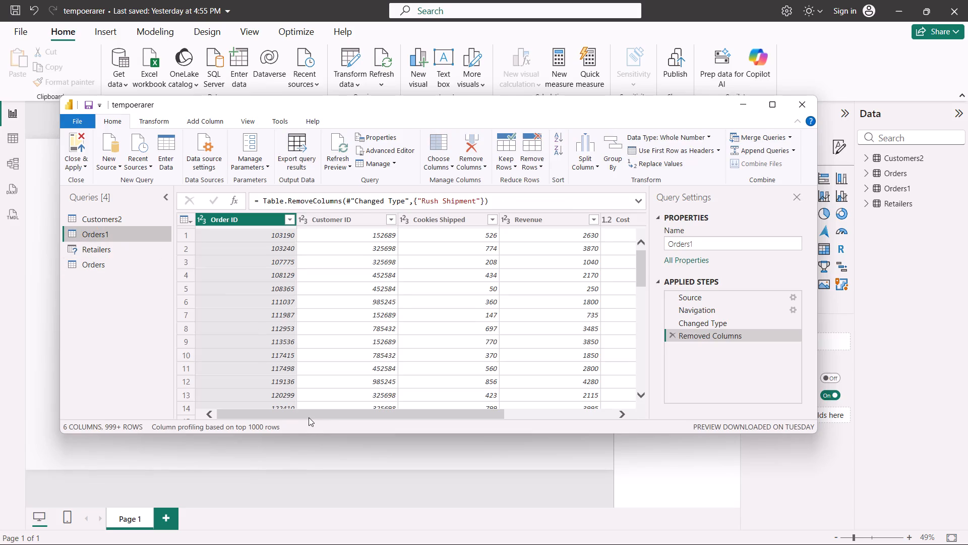
left_click_drag(309, 415, 505, 410)
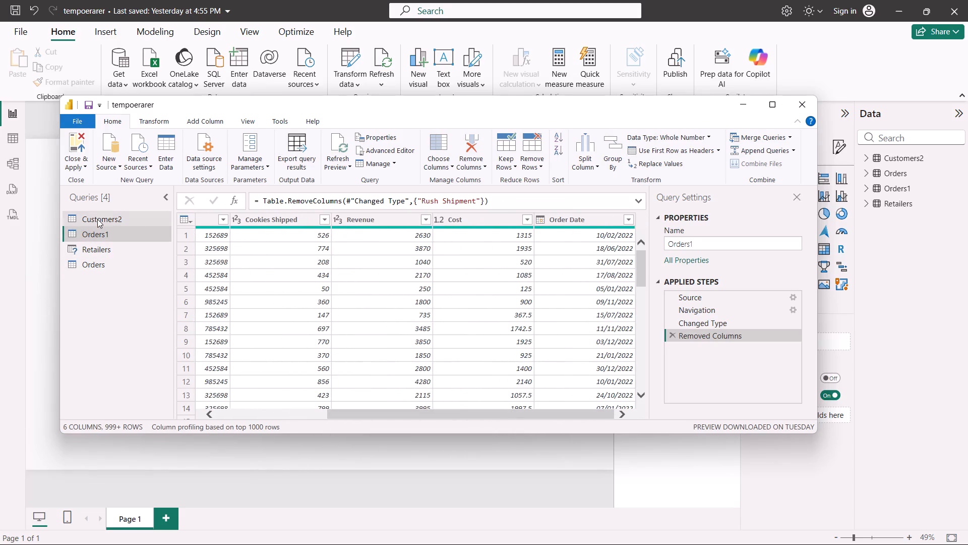
left_click(97, 219)
left_click_drag(288, 413, 397, 411)
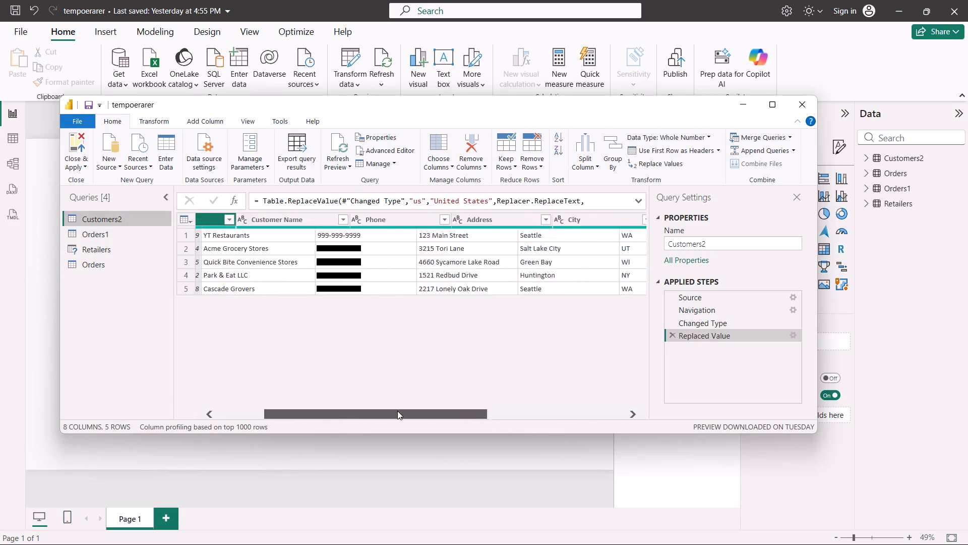
left_click_drag(397, 411, 477, 408)
left_click_drag(477, 408, 513, 409)
Refresh the Retailers query preview and replace UK with United Kingdom in its Country column.
left_click(106, 253)
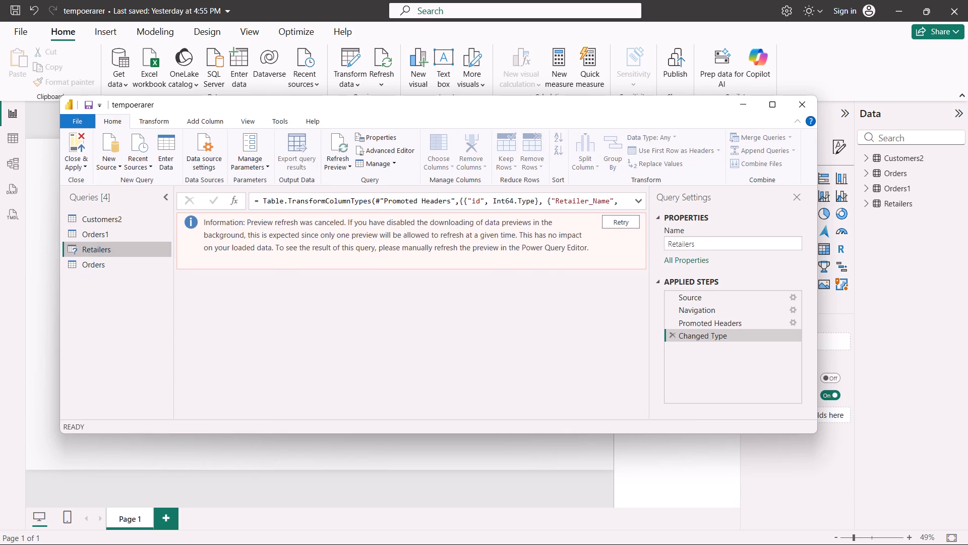
left_click(608, 226)
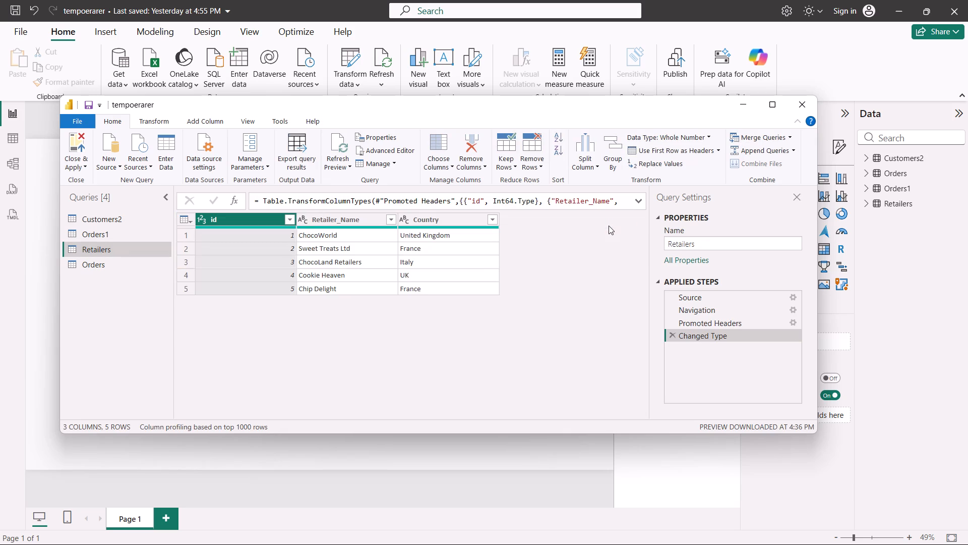
left_click(451, 223)
right_click(451, 223)
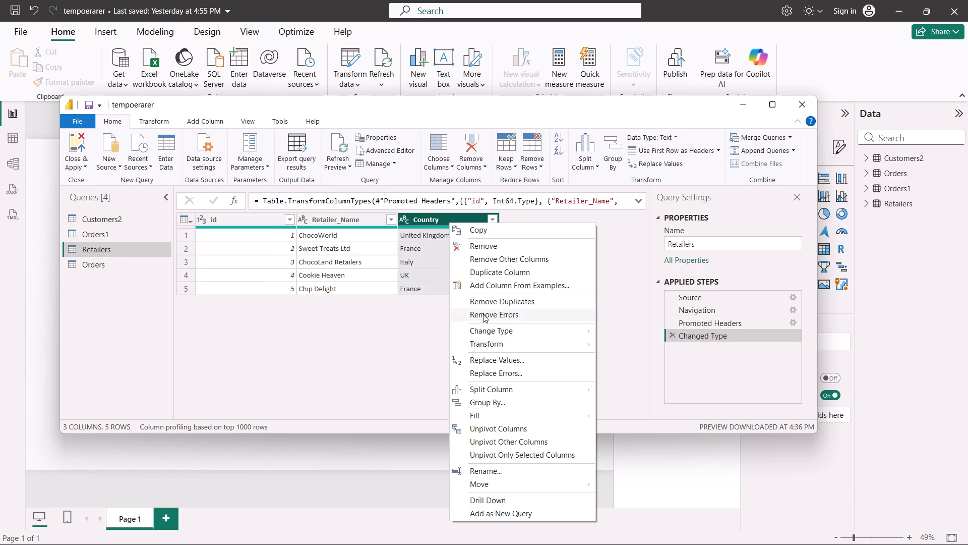
left_click(497, 363)
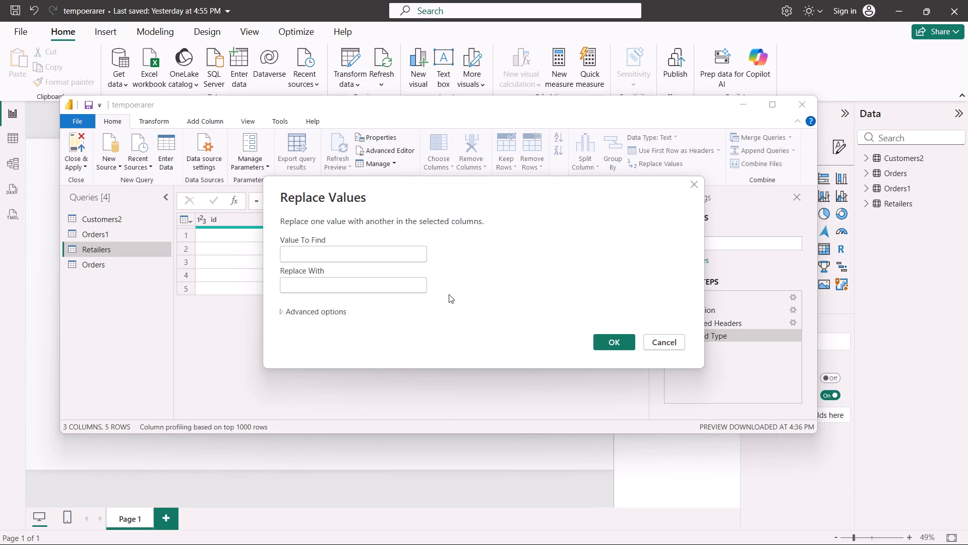
type("UK")
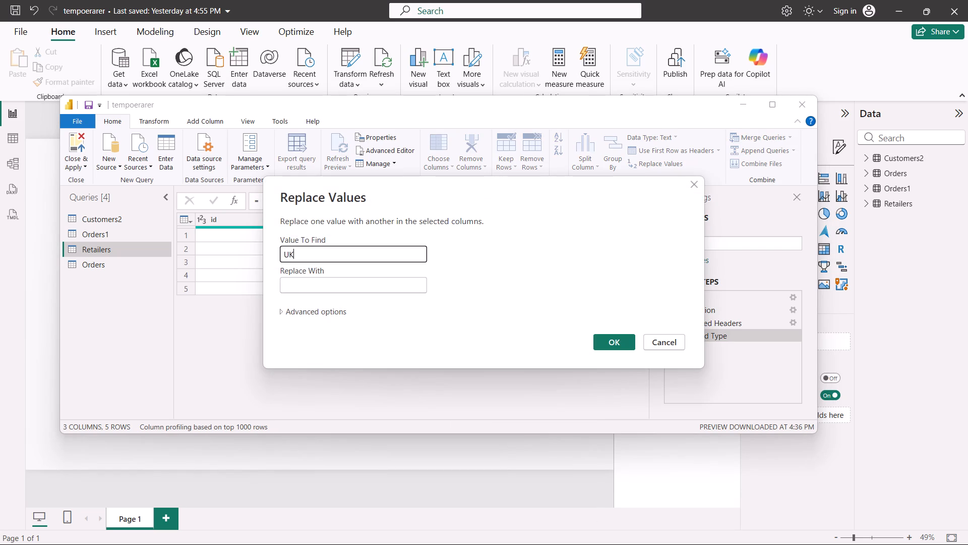
left_click(404, 288)
type("Unie")
key("BackSpace")
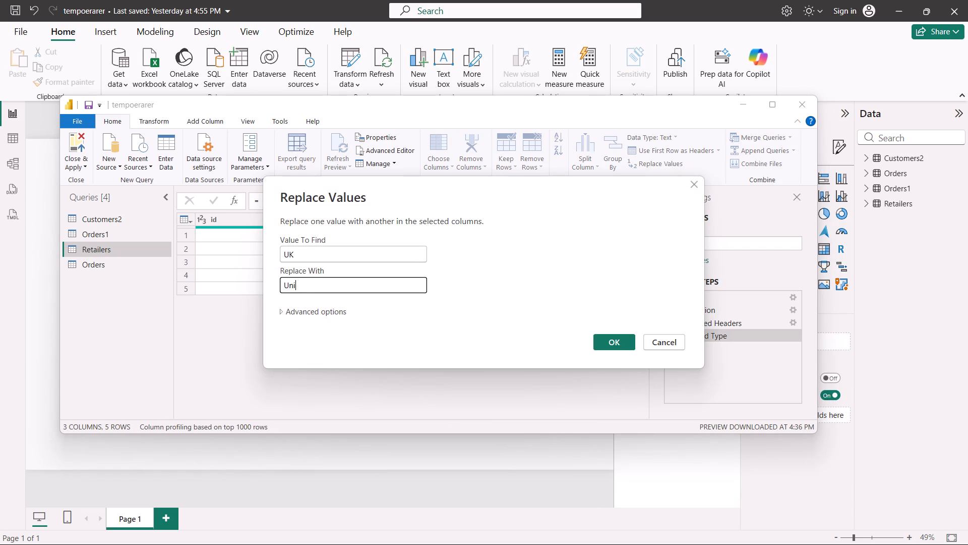
type("ted")
key("space")
type("Kingdom")
left_click(615, 337)
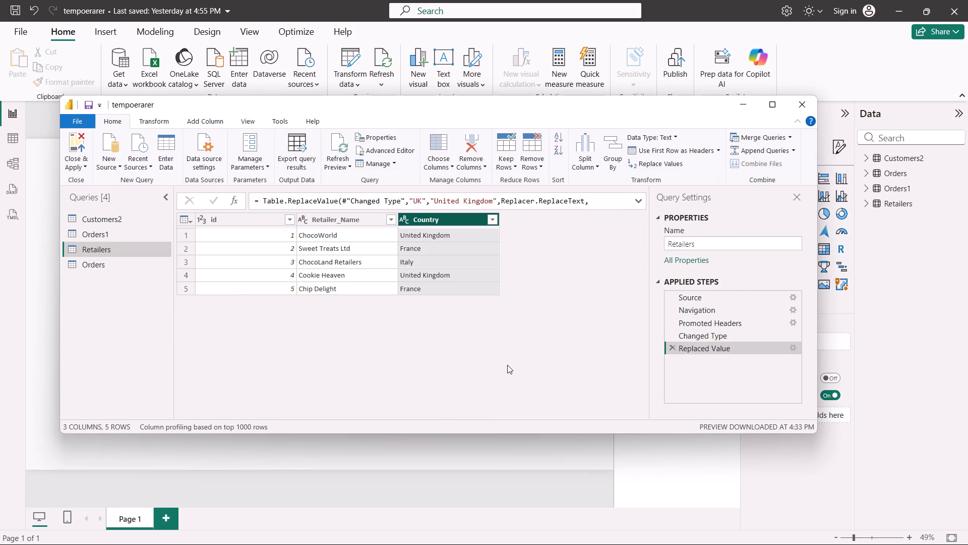
Close the Power Query Editor and apply the pending query changes to the report.
left_click(531, 376)
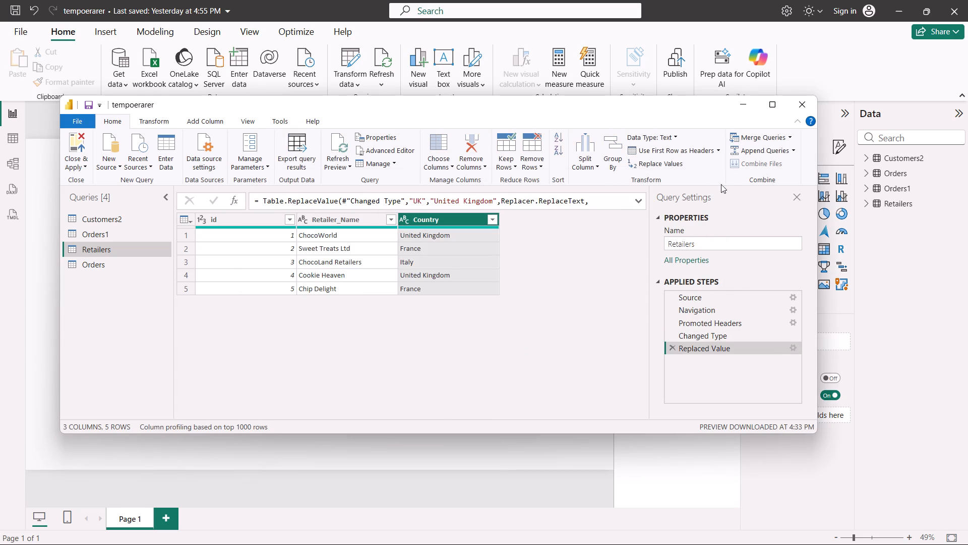
left_click(800, 110)
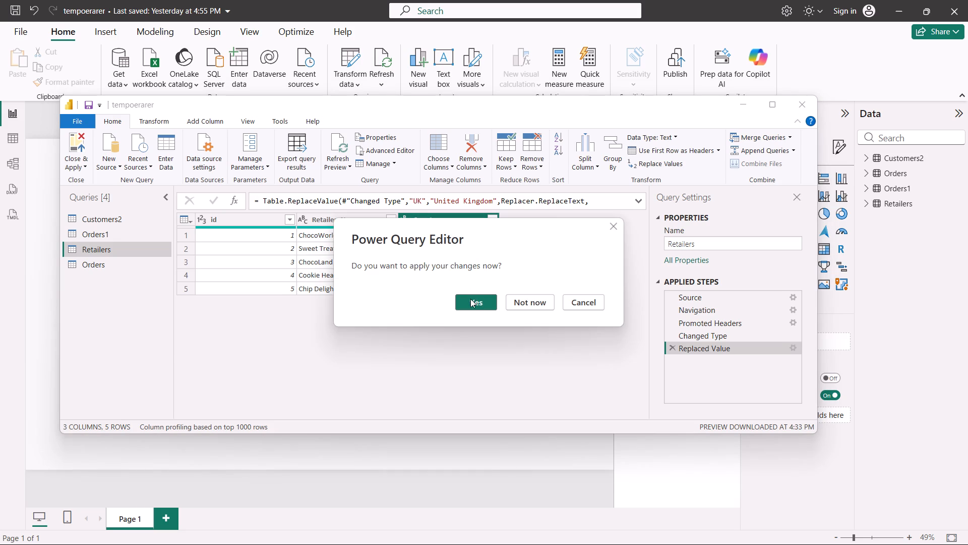
left_click(470, 300)
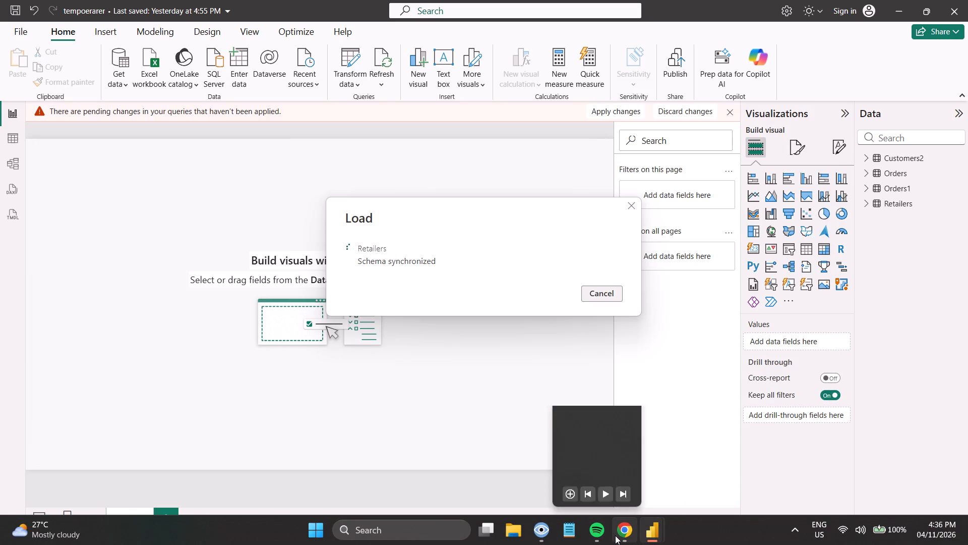
Switch to the Coursera lesson in Chrome and watch the video up to the part on the Orders–Retailers relationship.
left_click(616, 535)
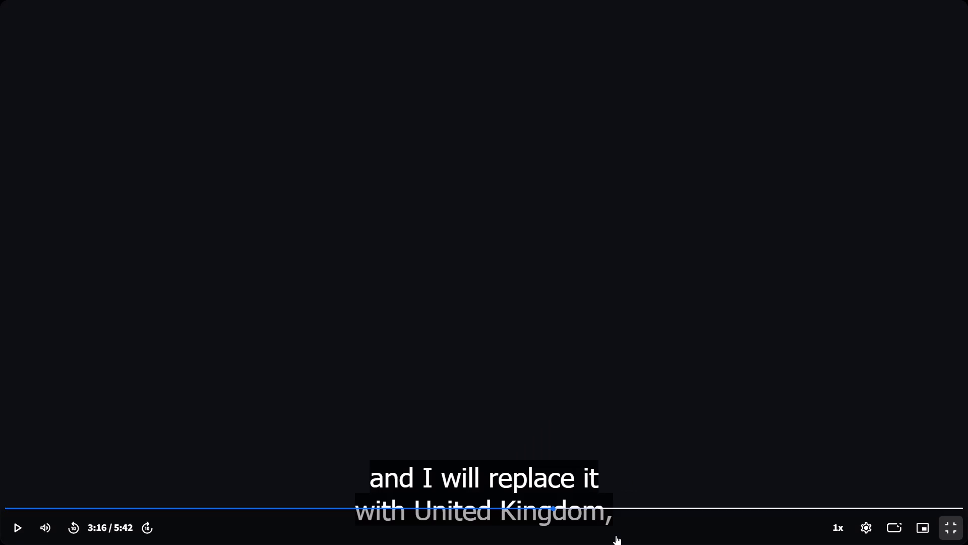
left_click(532, 285)
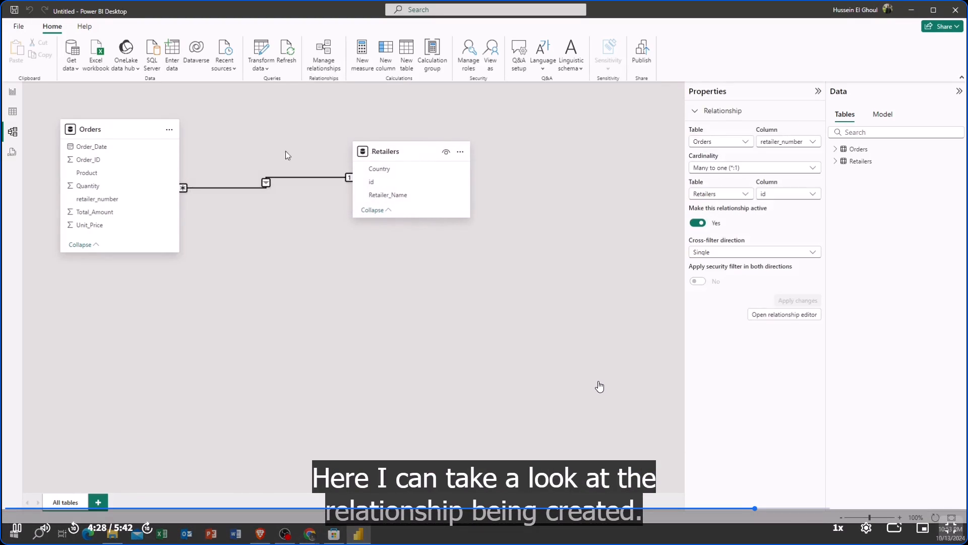
left_click(598, 381)
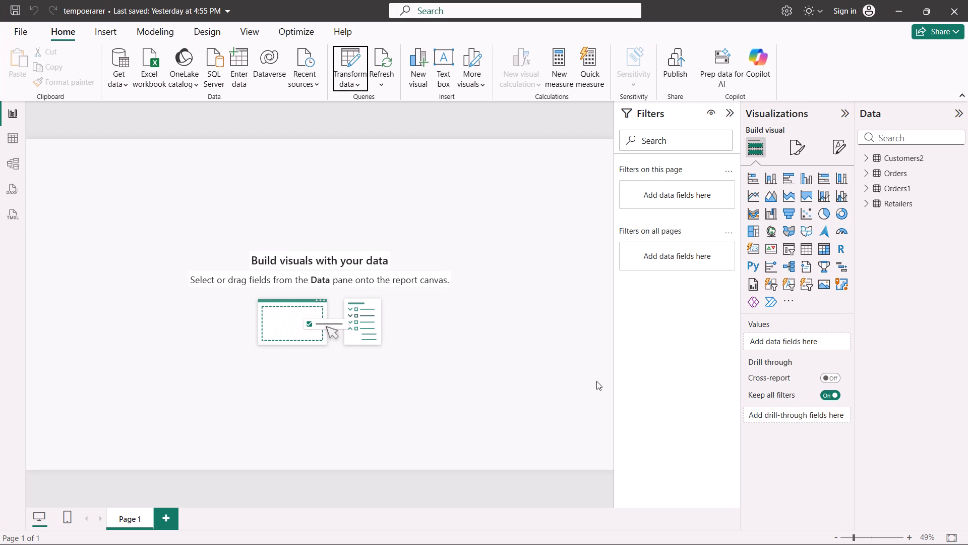
Back in Power BI Desktop, open the model view and move the Customers2 table closer to Orders1.
left_click(16, 165)
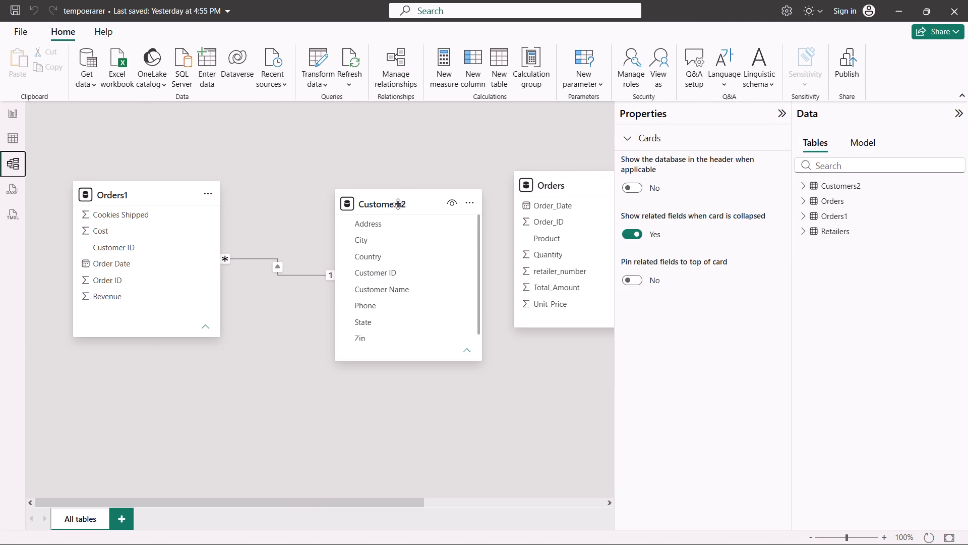
left_click_drag(398, 204, 330, 204)
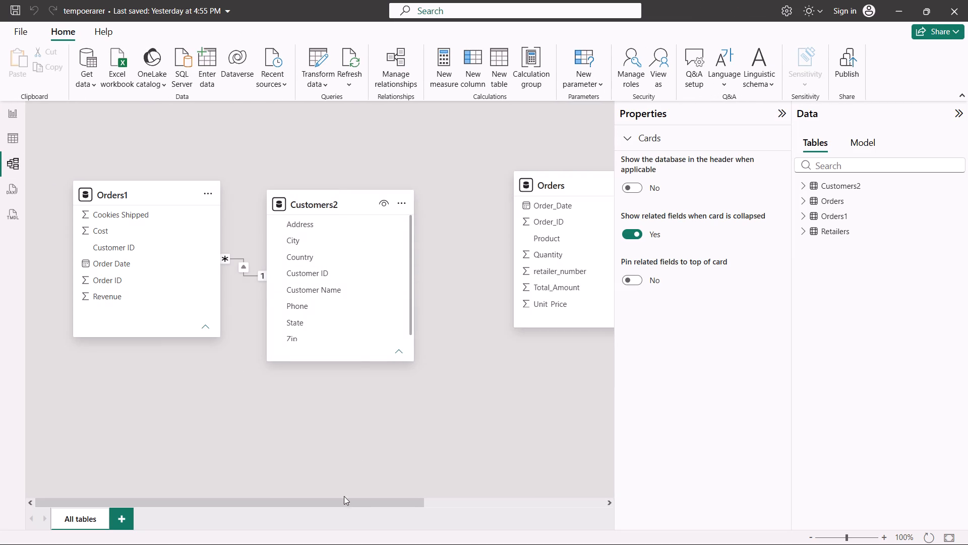
Create an active one-to-many relationship from id in Retailers to retailer_number in Orders, with single cross-filter direction.
left_click_drag(338, 500, 573, 499)
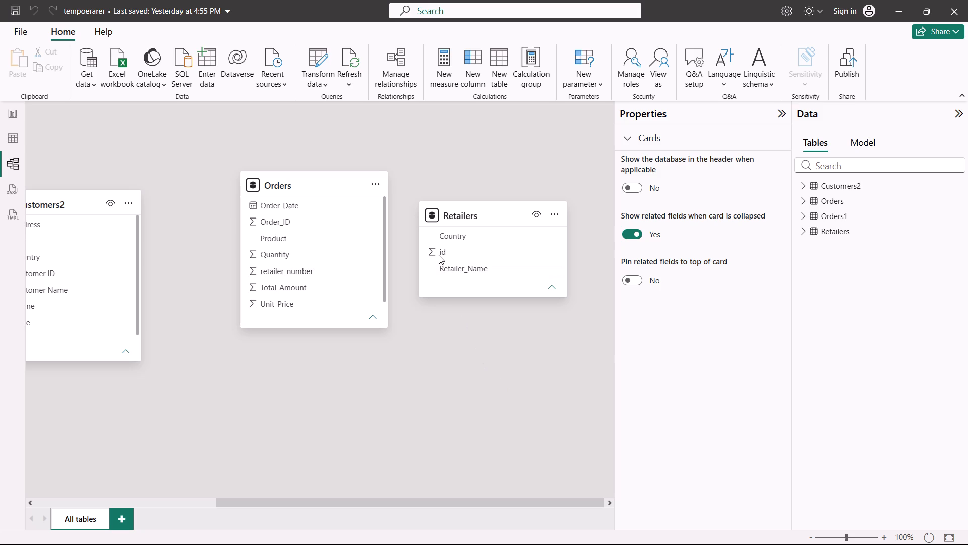
left_click_drag(444, 250, 283, 273)
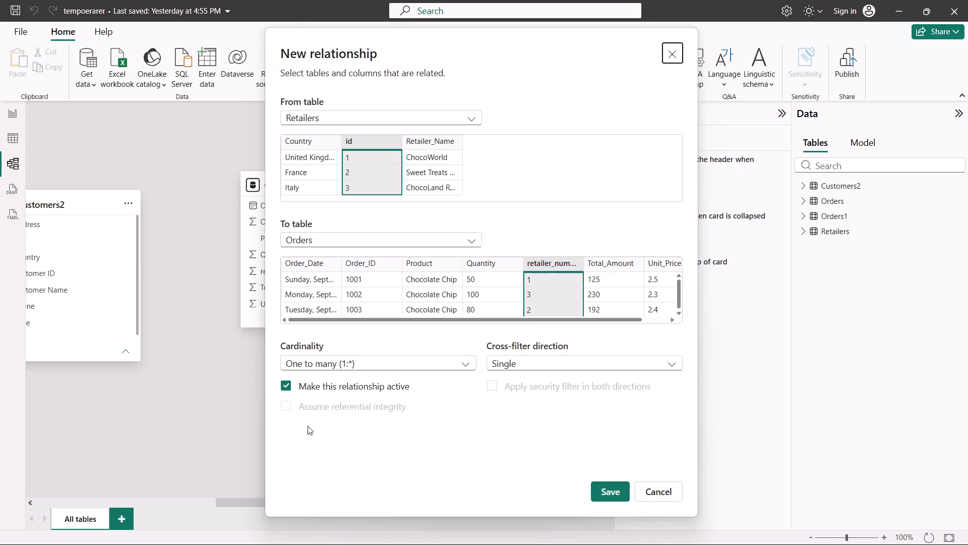
left_click_drag(392, 319, 471, 319)
left_click(604, 486)
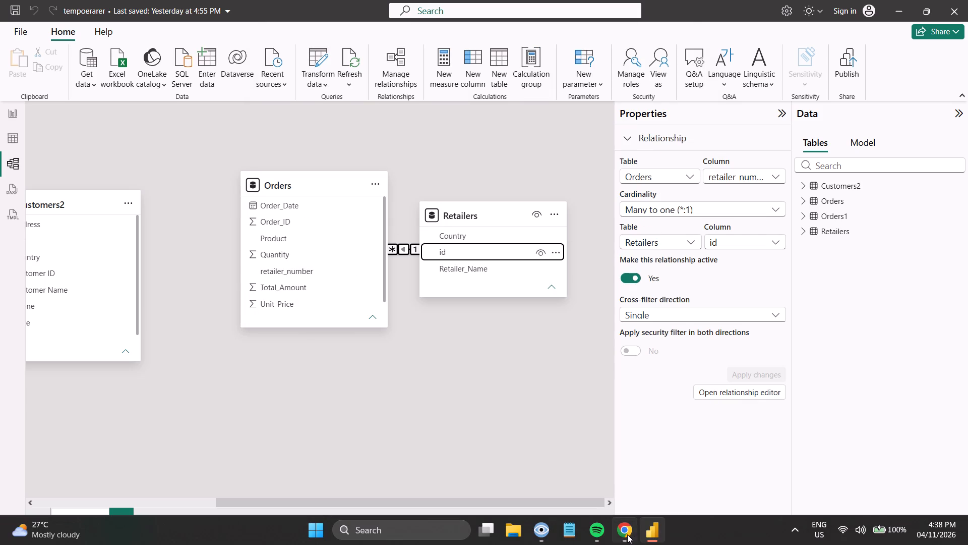
Switch to the Coursera lesson in Chrome and watch how the line chart is built from the order date and quantity.
left_click(627, 534)
left_click(565, 357)
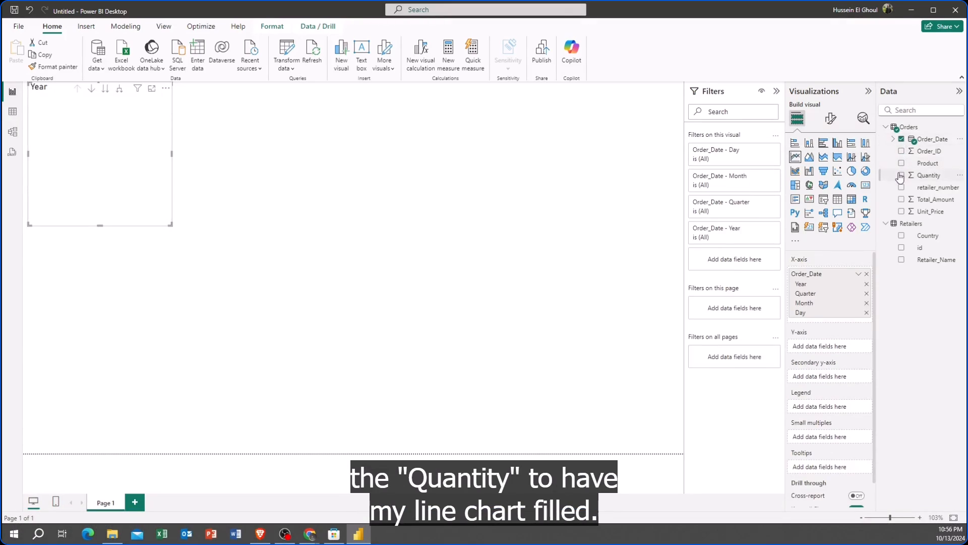
left_click(659, 330)
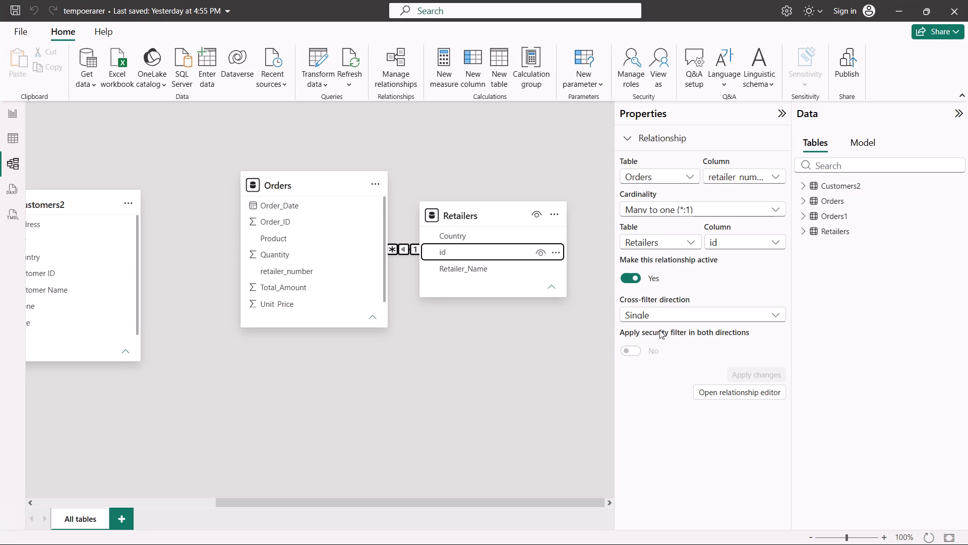
In Power BI Desktop's report view, add a line chart of Quantity by Order_Date from Orders and enlarge it across the page.
left_click(5, 120)
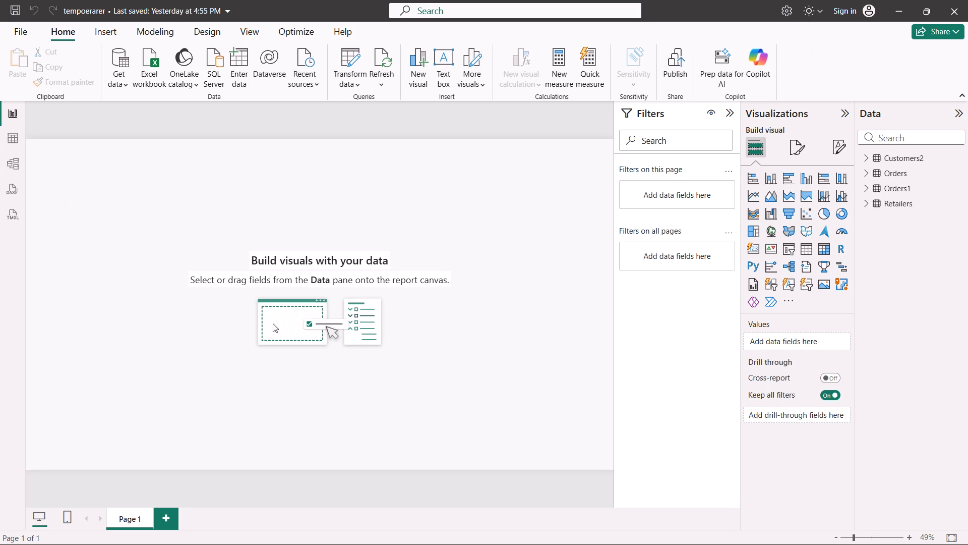
left_click(752, 190)
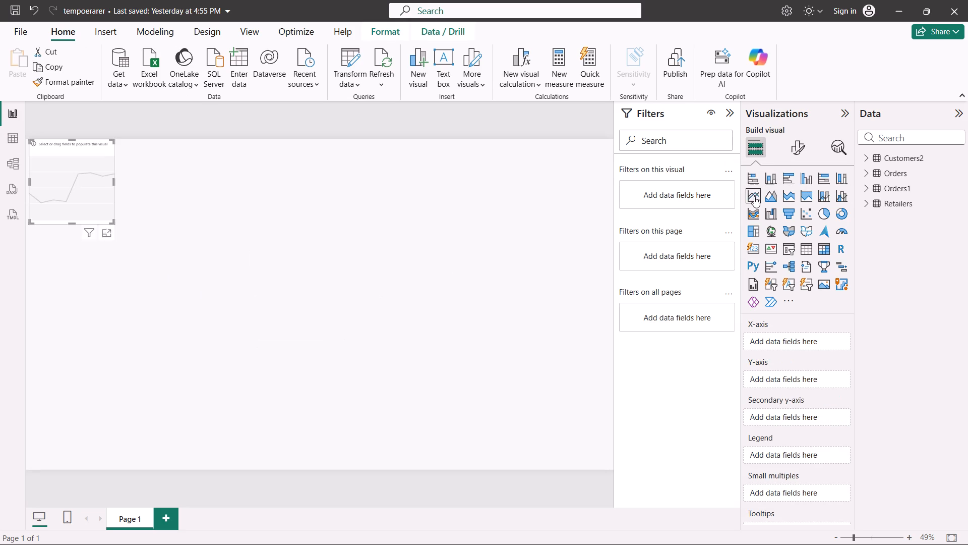
left_click(871, 164)
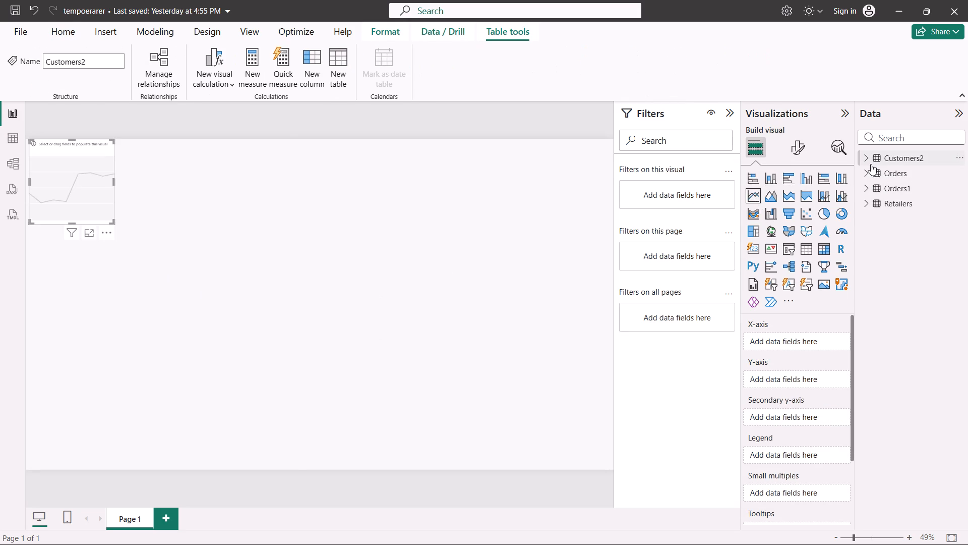
left_click(867, 170)
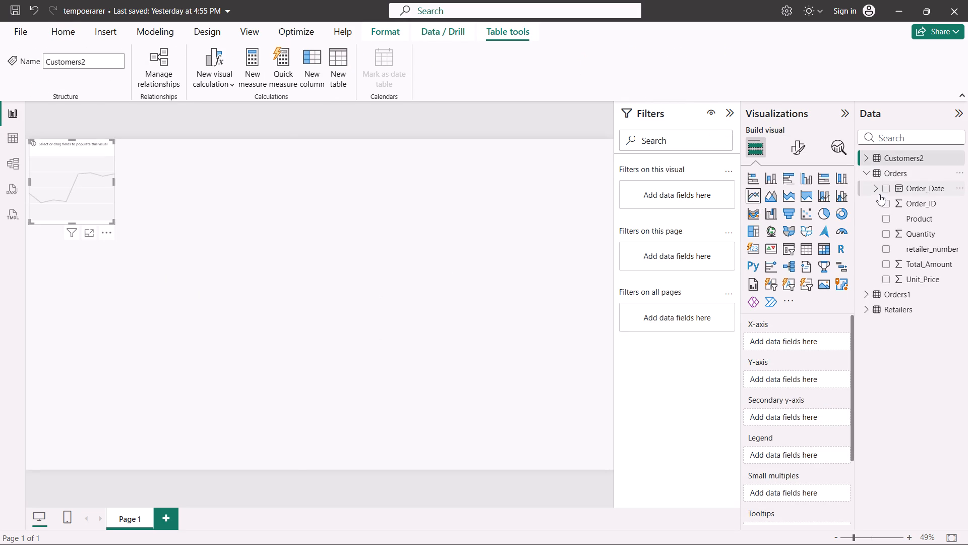
left_click(886, 186)
left_click(887, 232)
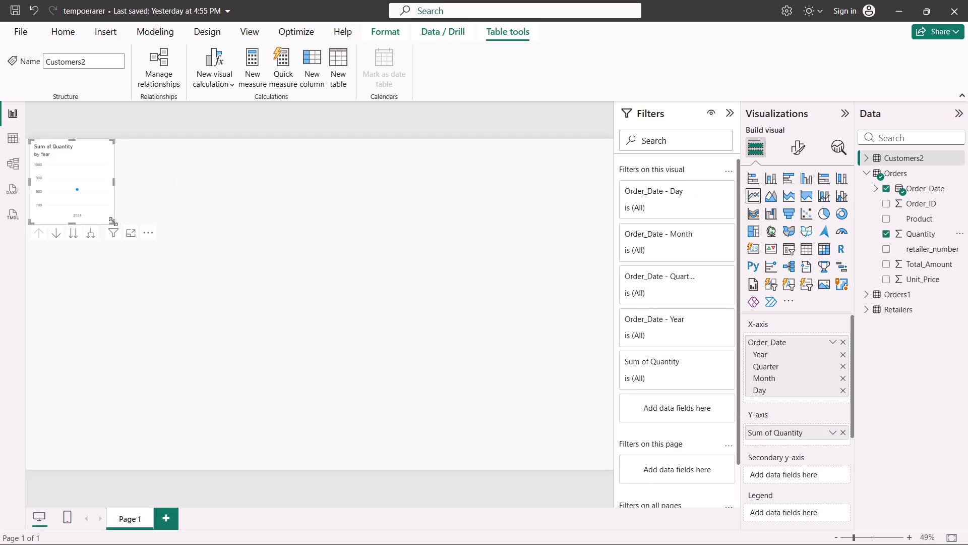
left_click_drag(113, 222, 474, 329)
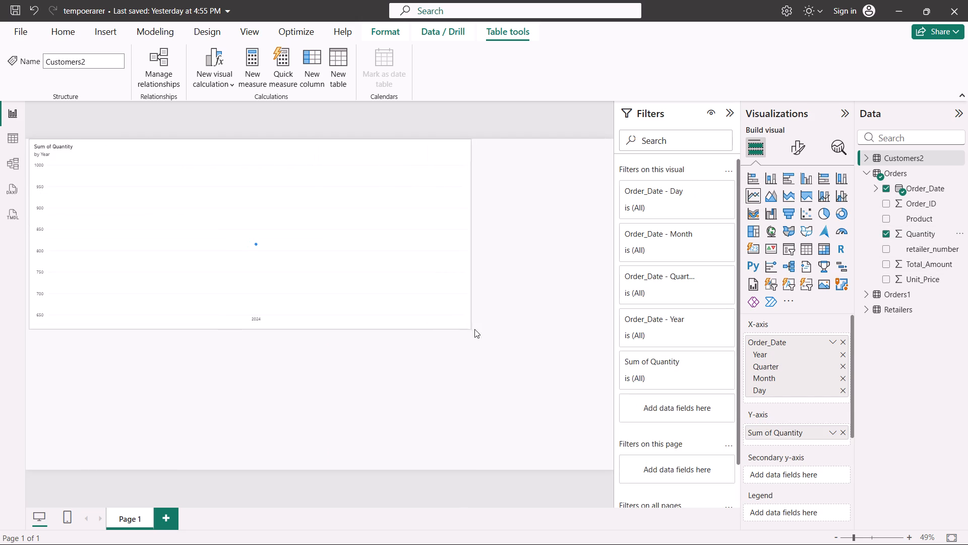
left_click_drag(474, 329, 420, 330)
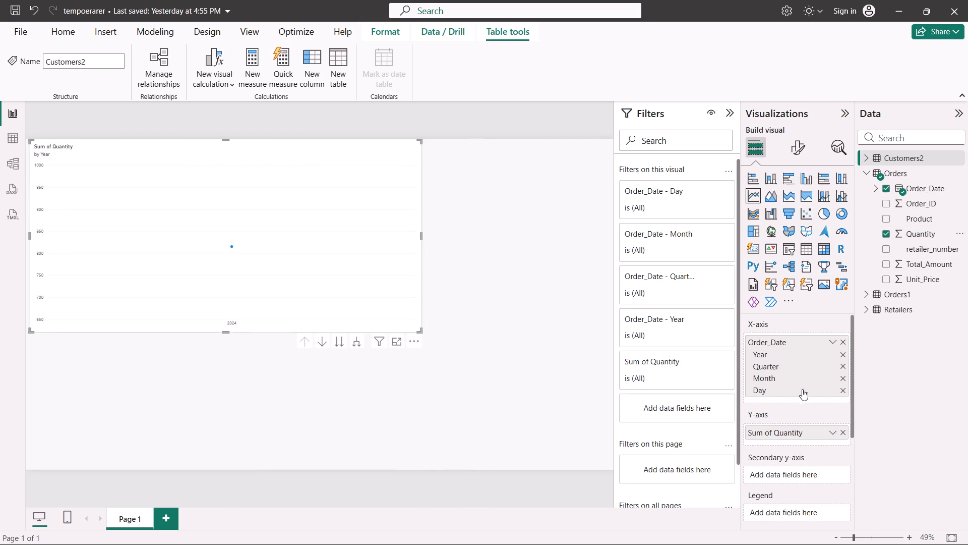
scroll(785, 353, "down", 2)
scroll(785, 353, "up", 3)
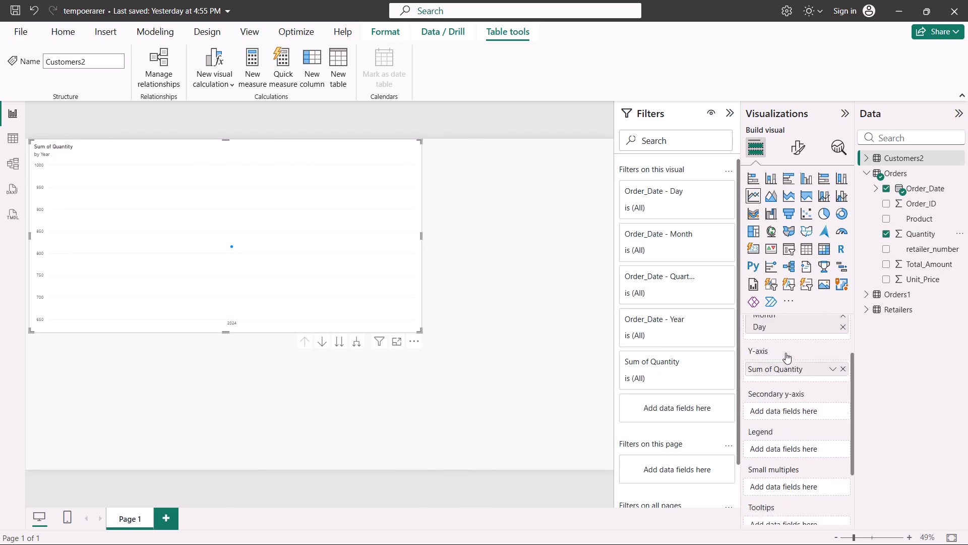
Switch to the Coursera lesson in Chrome and watch how the chart's date hierarchy levels are handled.
left_click(631, 535)
left_click(374, 304)
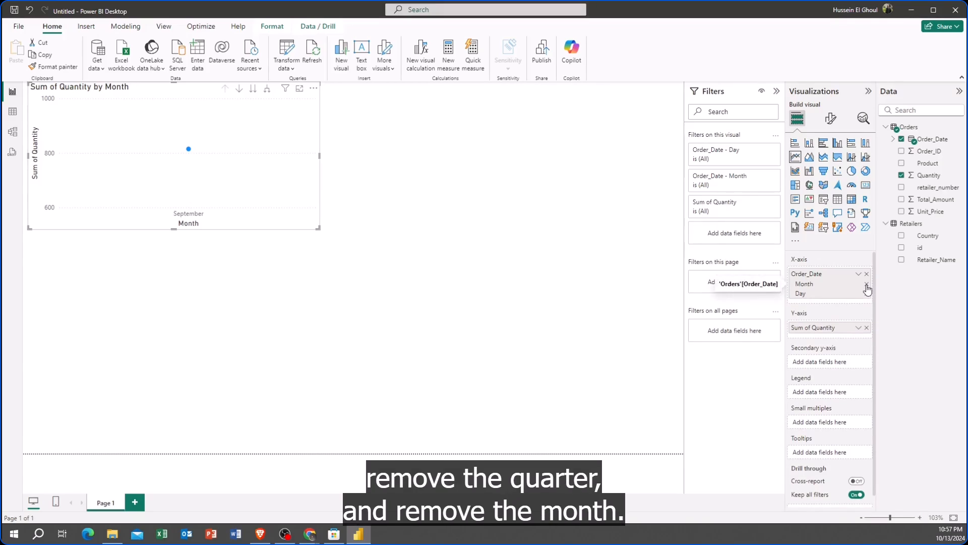
left_click(533, 267)
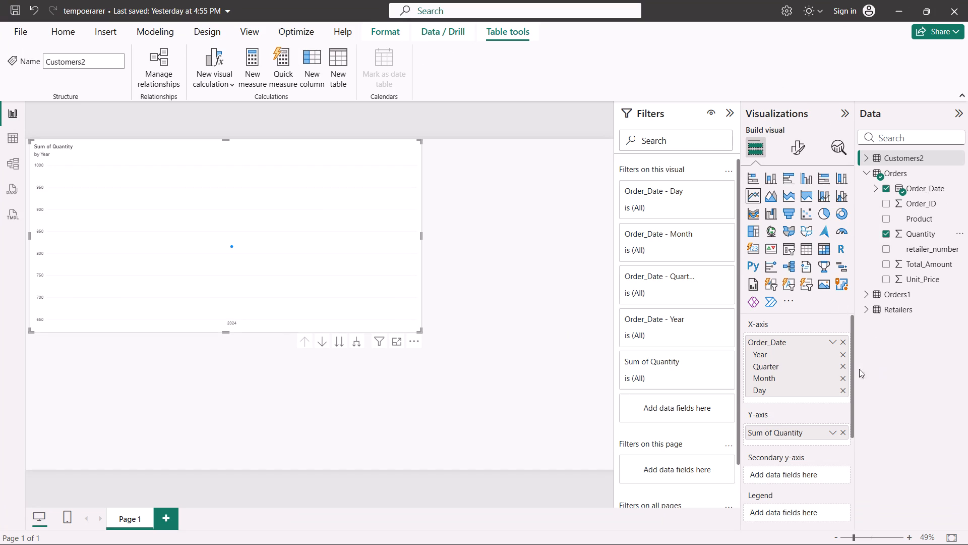
Back in Power BI Desktop, remove Year, Quarter and Month from the line chart's X-axis, keeping Day, and enlarge the chart further.
left_click(841, 353)
left_click(841, 353)
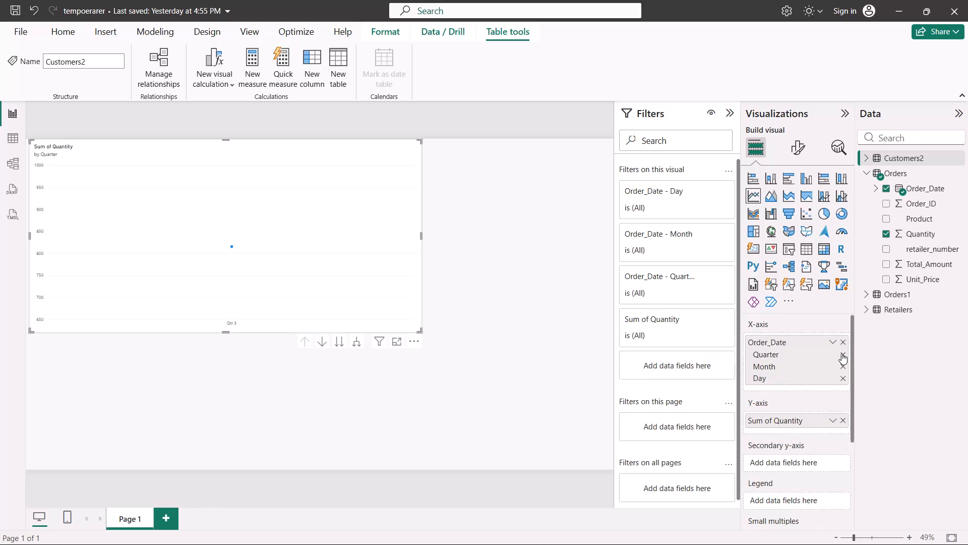
left_click(841, 353)
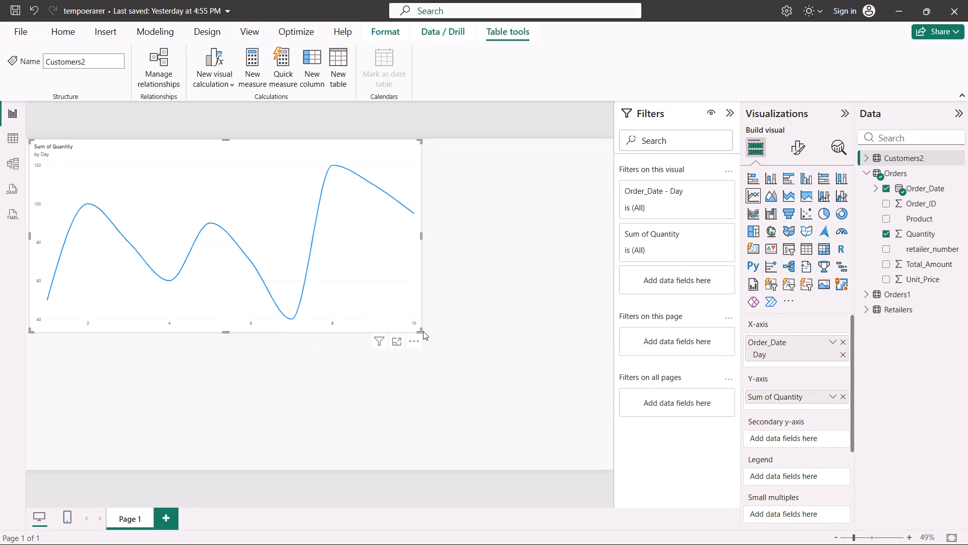
left_click_drag(421, 329, 519, 350)
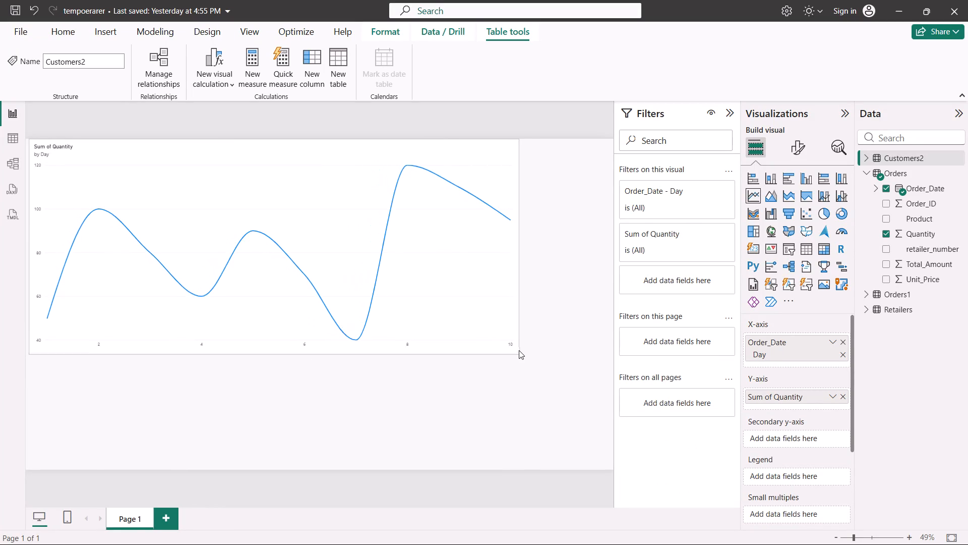
left_click_drag(519, 350, 532, 355)
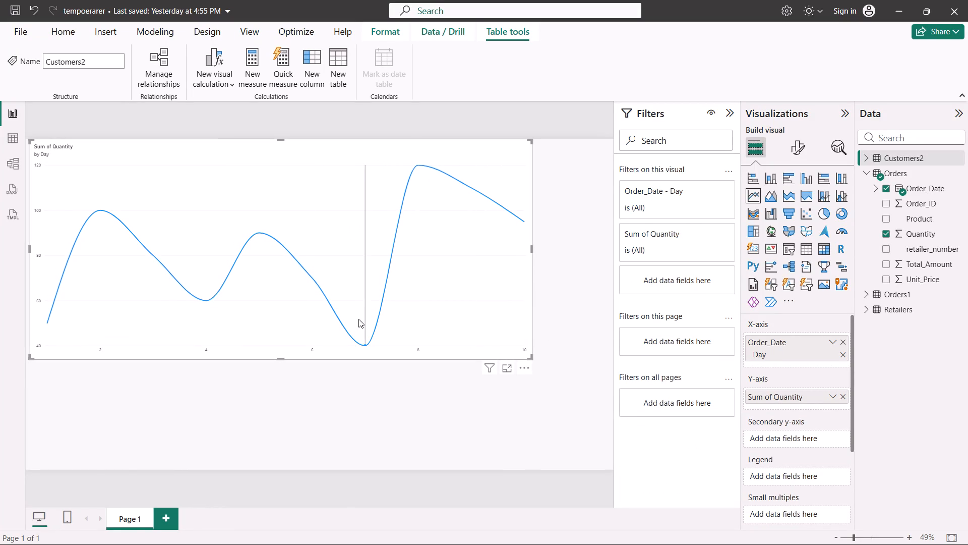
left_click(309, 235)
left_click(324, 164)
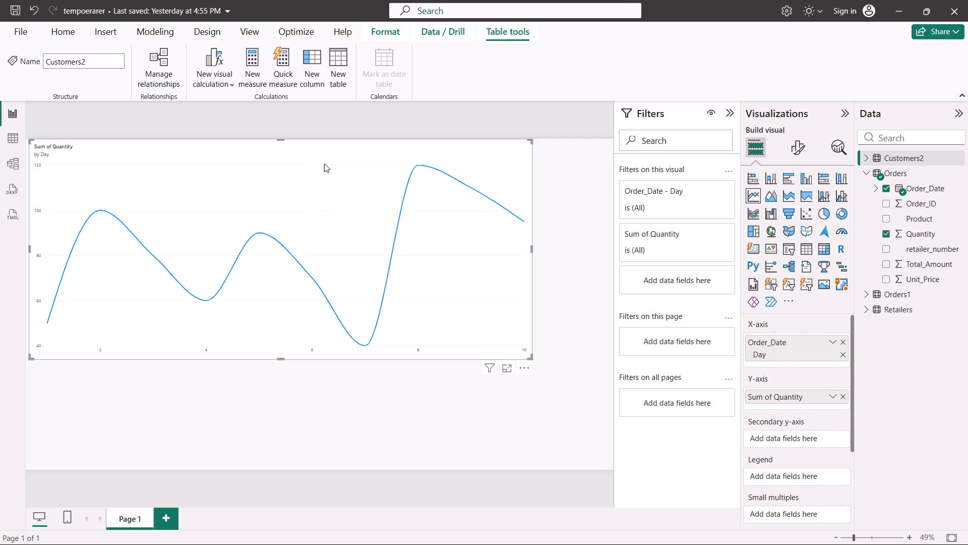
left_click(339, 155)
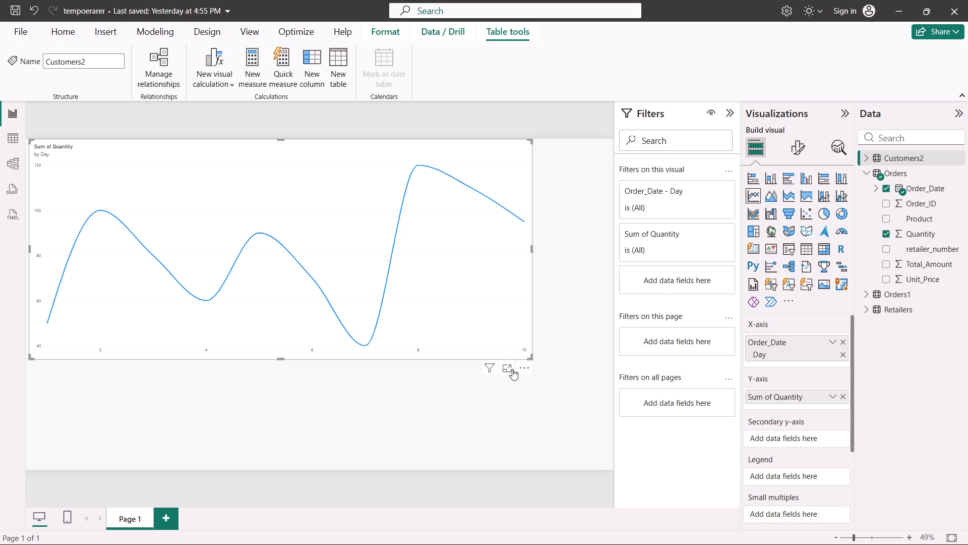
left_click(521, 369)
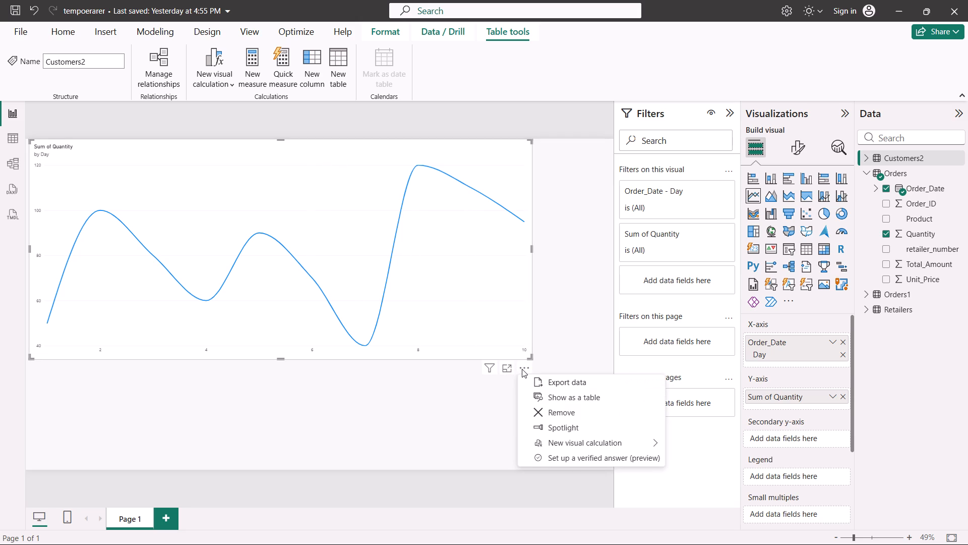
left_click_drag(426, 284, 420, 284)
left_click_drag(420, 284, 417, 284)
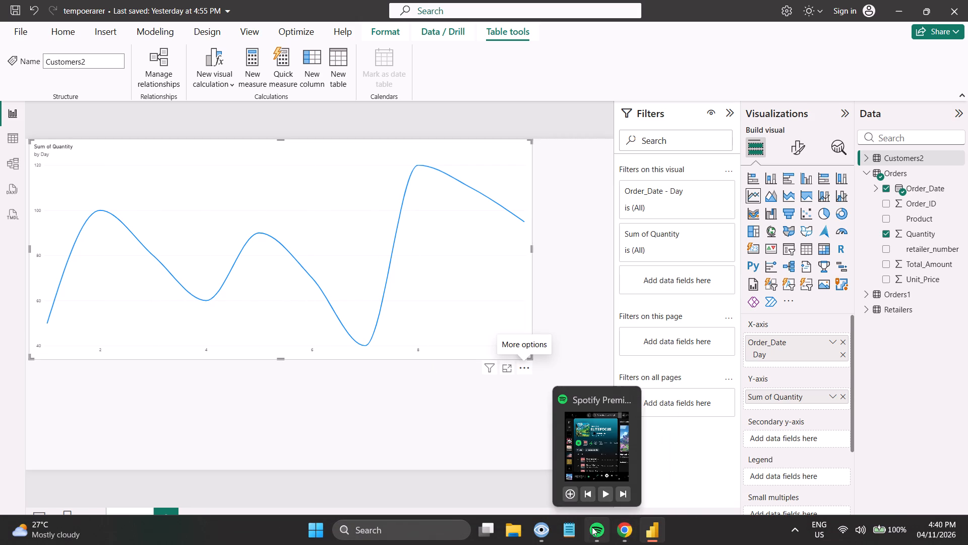
Switch to the Coursera lesson in Chrome, watch the remainder of the practice video and leave full-screen view.
left_click(618, 527)
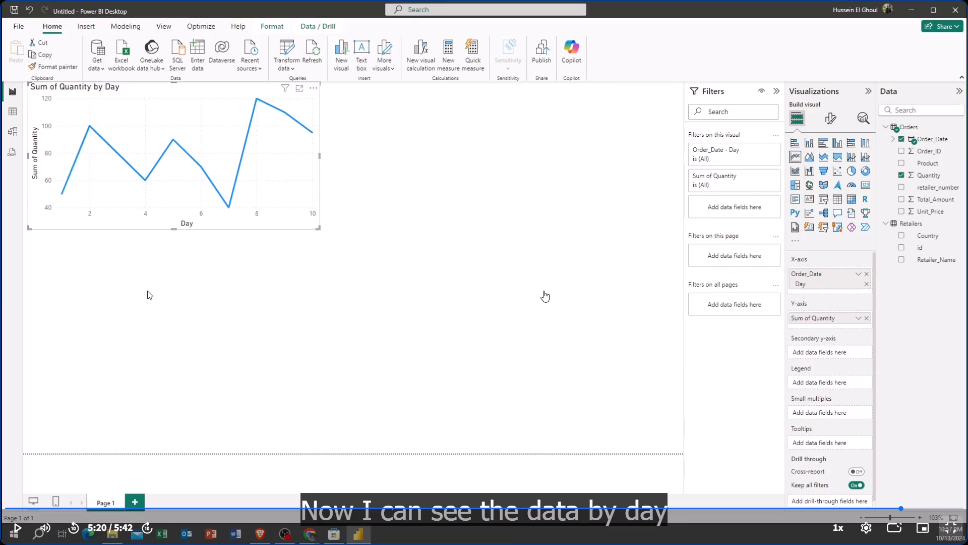
left_click(543, 291)
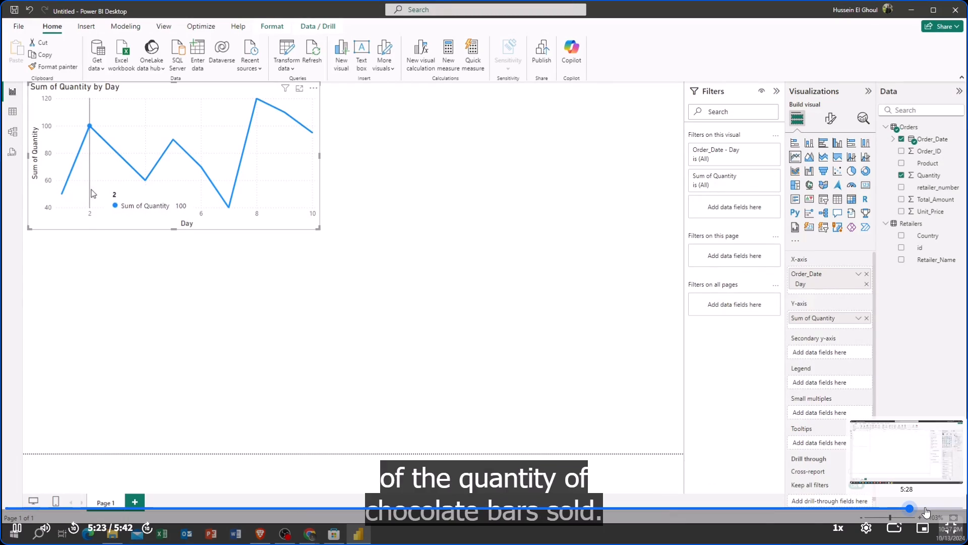
left_click(950, 531)
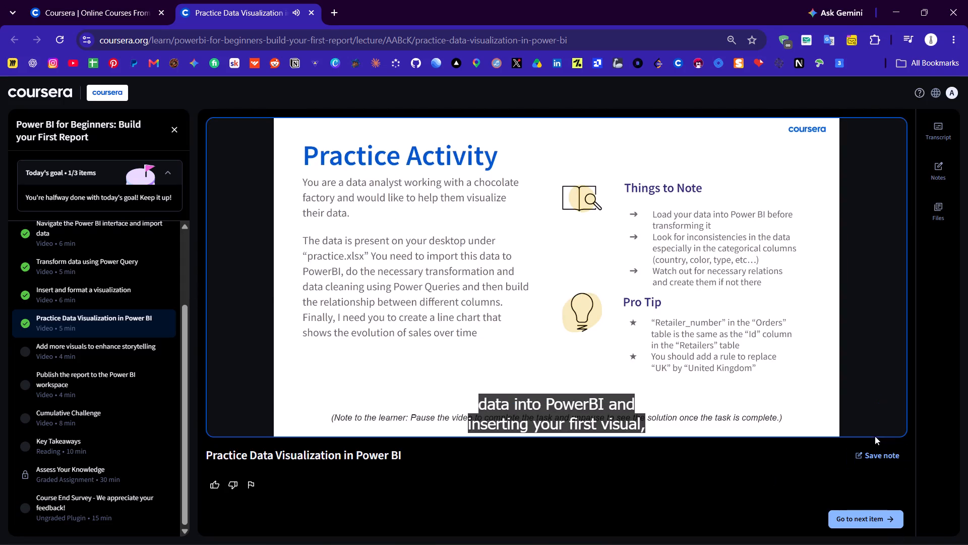
Go to the next Coursera lesson, "Add more visuals to enhance storytelling", and watch its introduction in full-screen view, pausing at the start of the demonstration.
left_click(880, 517)
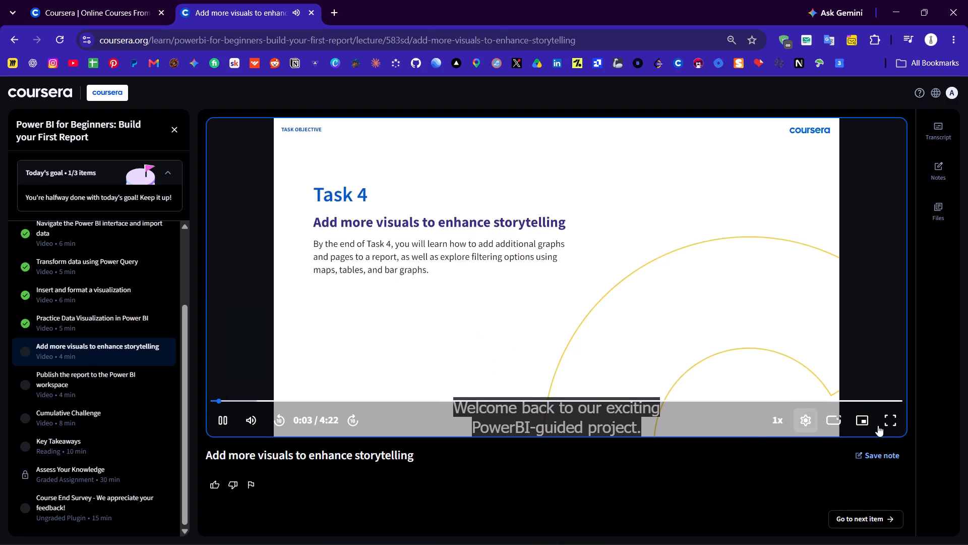
left_click(895, 423)
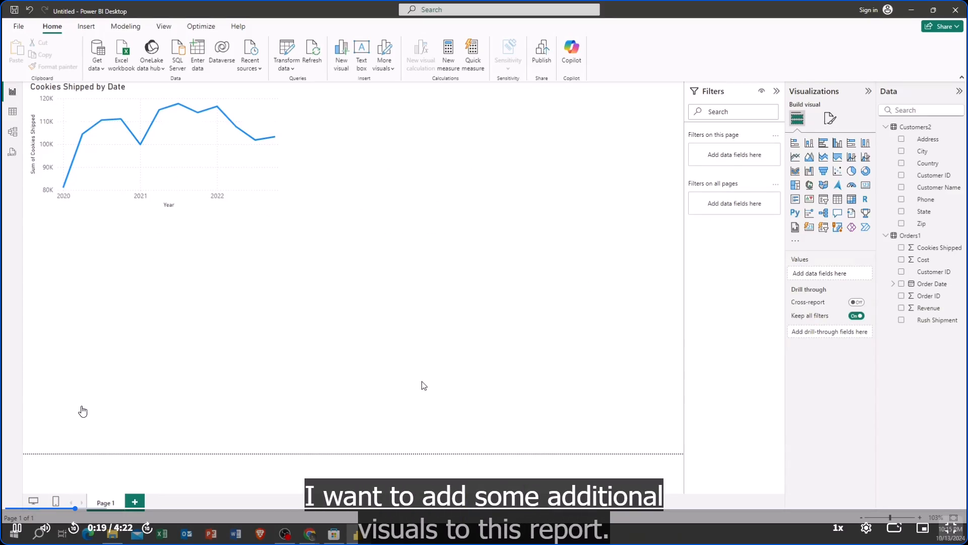
left_click(13, 521)
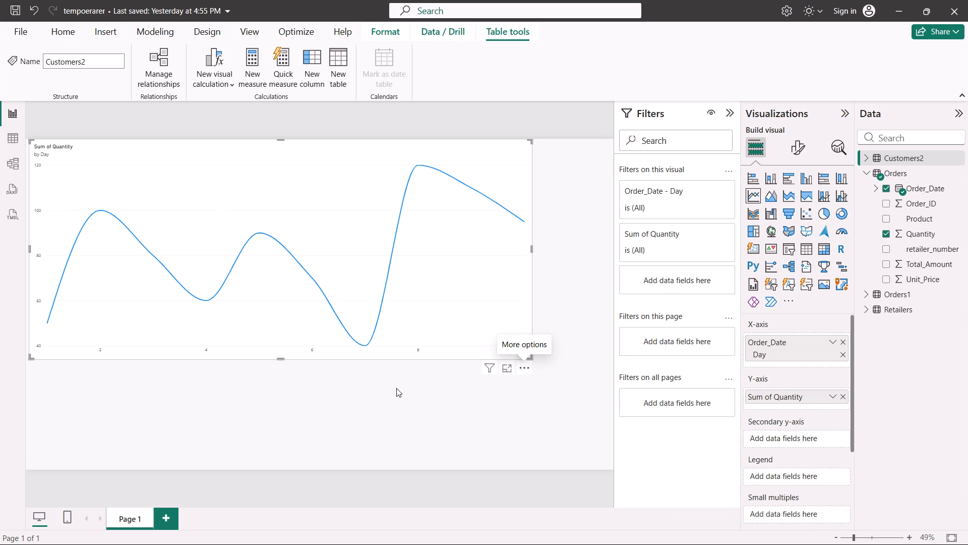
In Power BI Desktop, delete the Sum of Quantity by Day line chart from Page 1.
left_click_drag(431, 407, 474, 237)
left_click(490, 159)
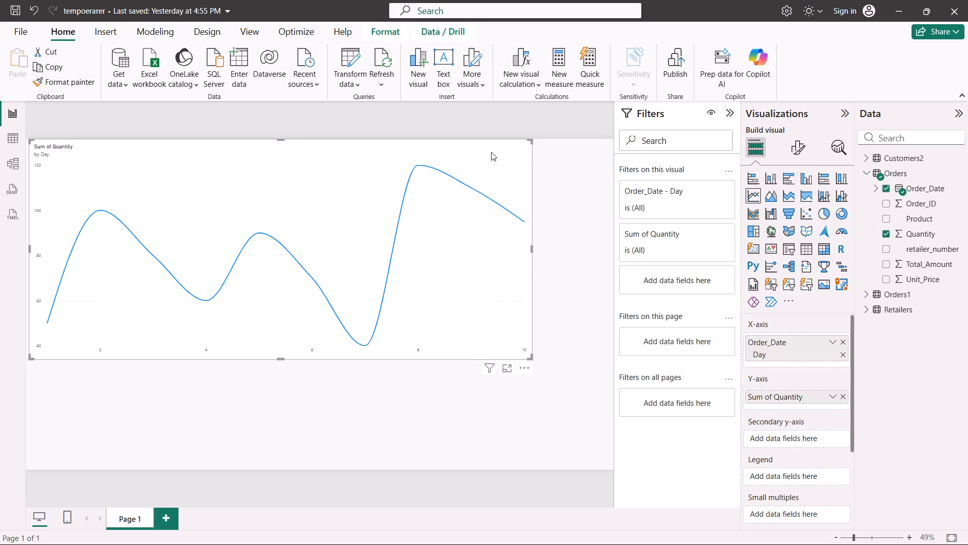
key("Delete")
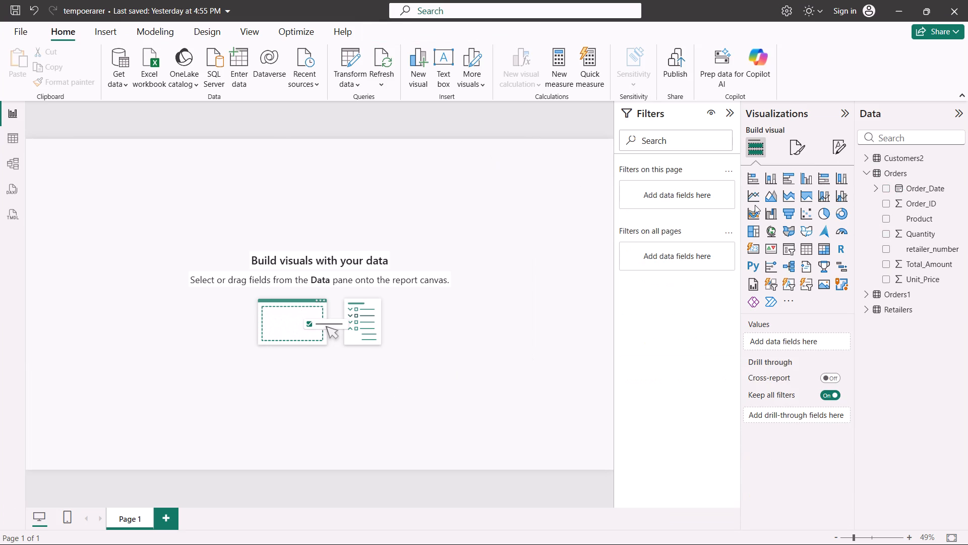
Insert a blank line chart on Page 1, look through the data tables and expand the Orders1 fields.
left_click(754, 197)
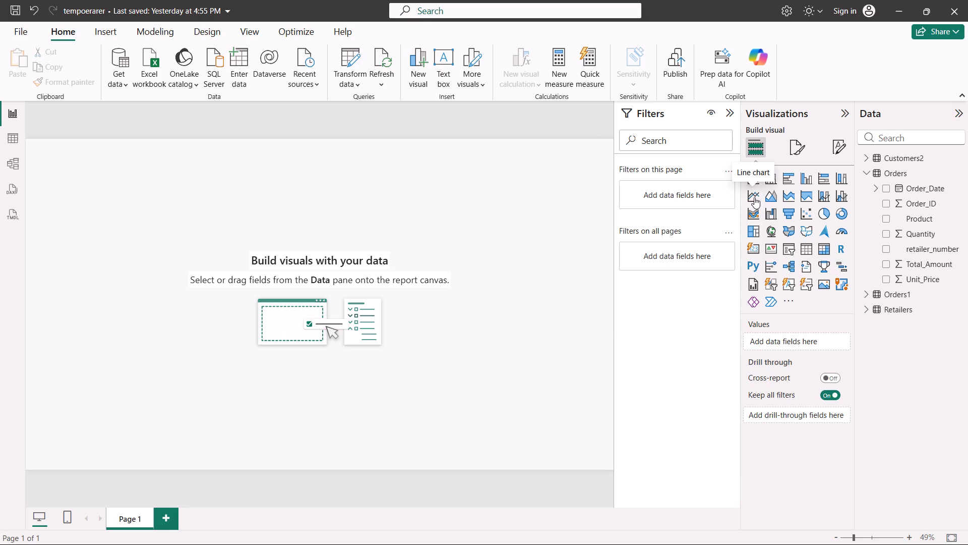
left_click(870, 175)
left_click(861, 156)
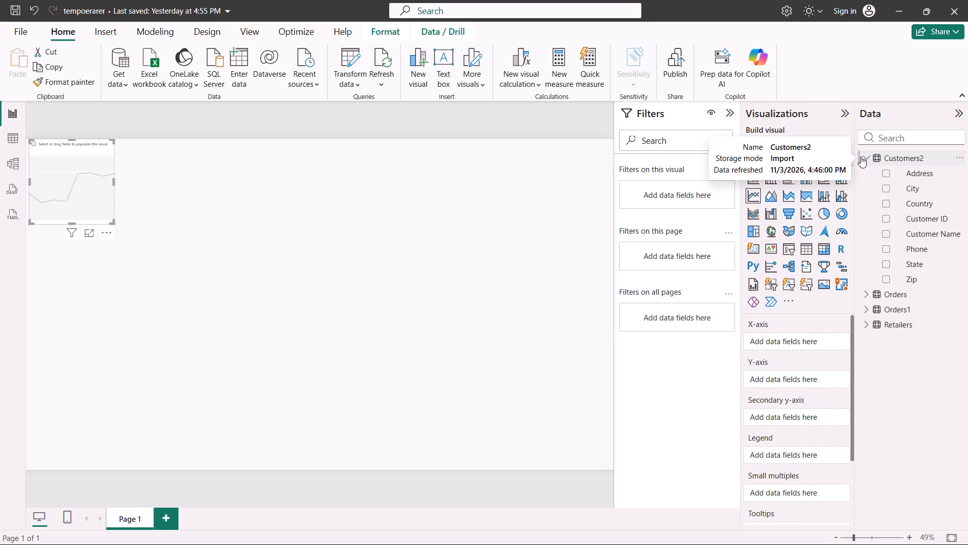
left_click(861, 156)
left_click(868, 199)
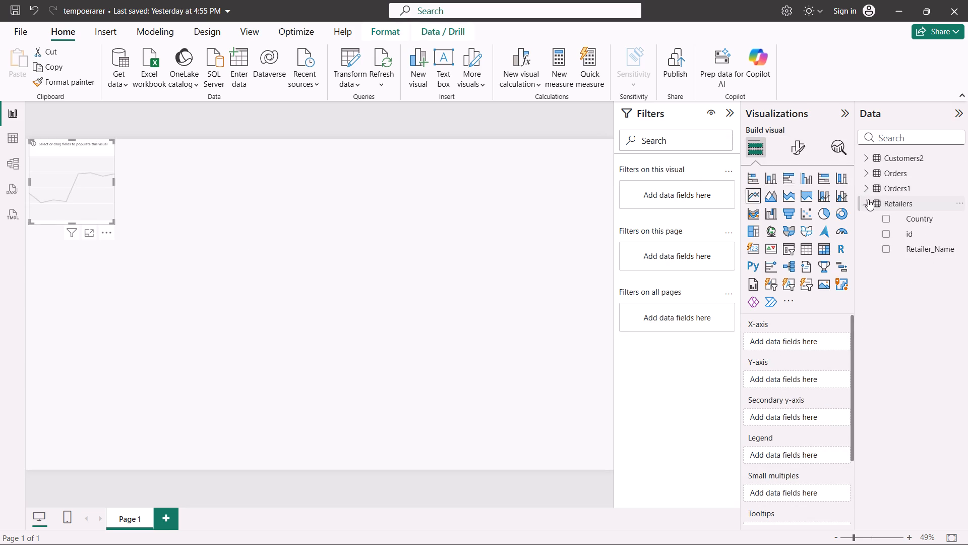
left_click(868, 199)
left_click(866, 192)
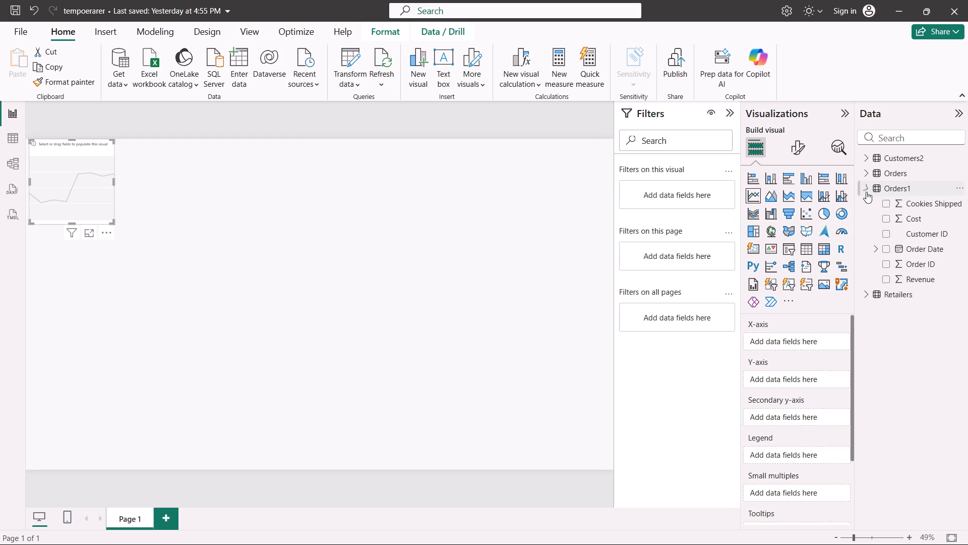
left_click(866, 192)
left_click_drag(866, 192, 870, 218)
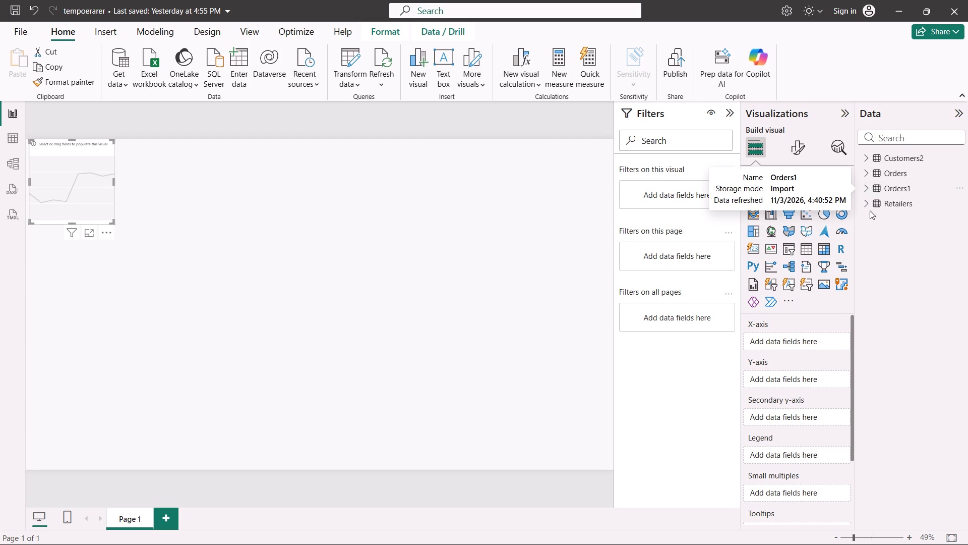
left_click(867, 177)
left_click(867, 177)
left_click(867, 185)
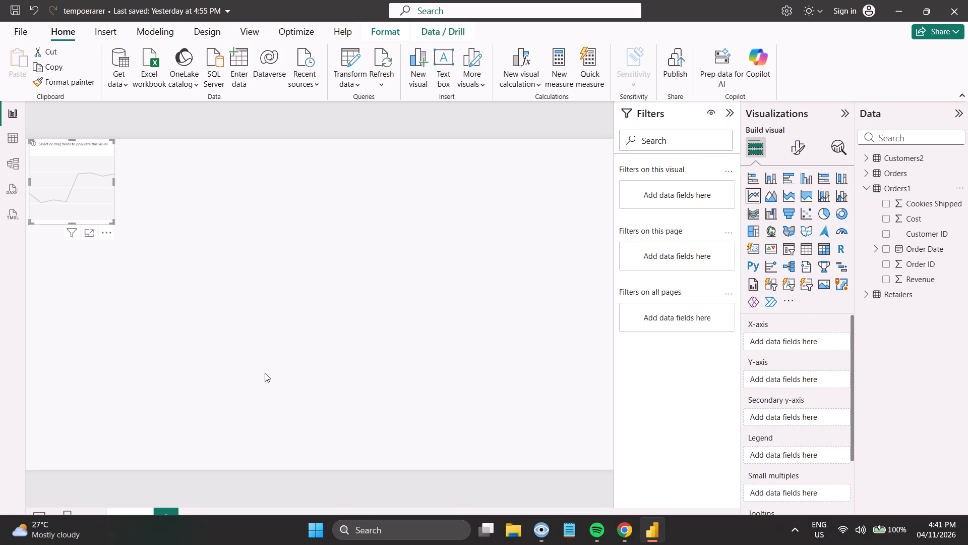
Enlarge the blank line chart so it spans most of the page width.
left_click_drag(115, 224, 242, 244)
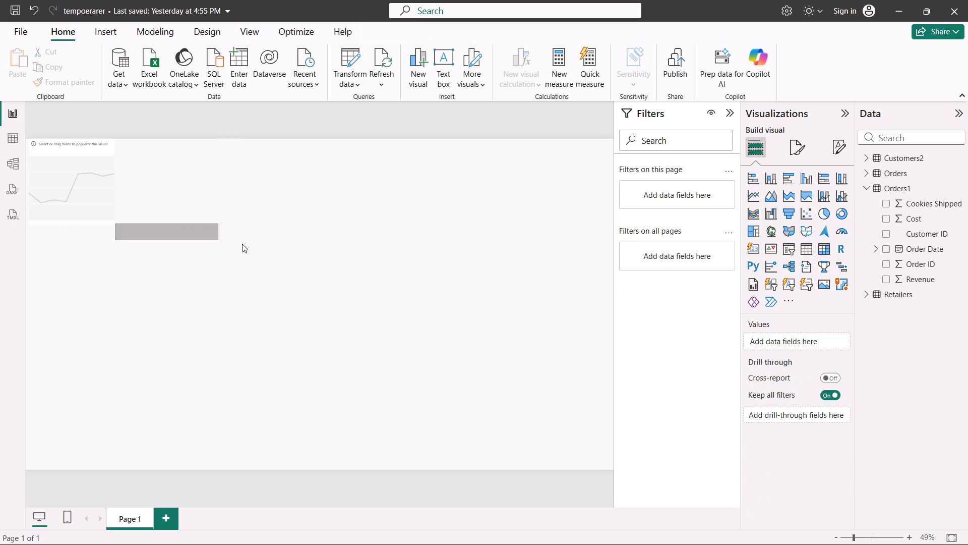
left_click_drag(242, 244, 447, 279)
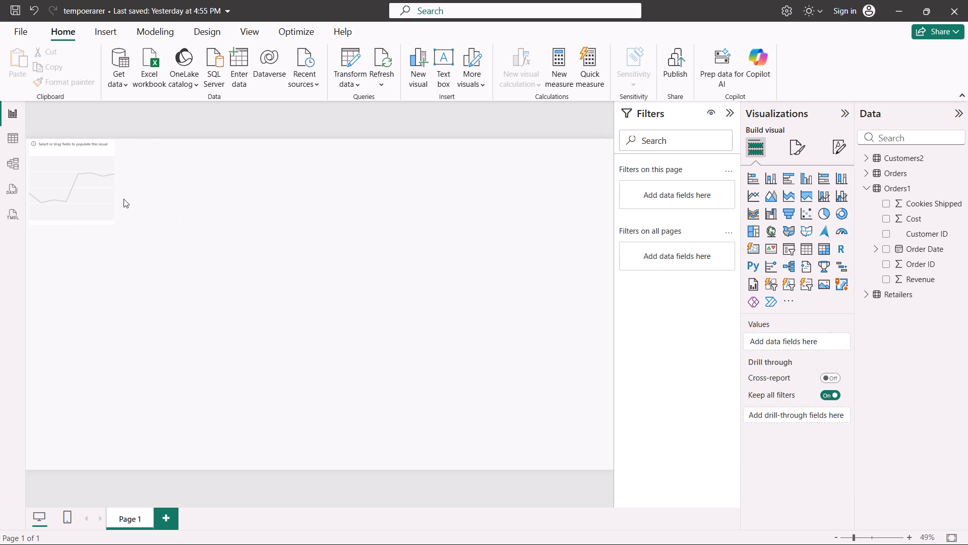
left_click(94, 193)
left_click_drag(113, 221, 194, 244)
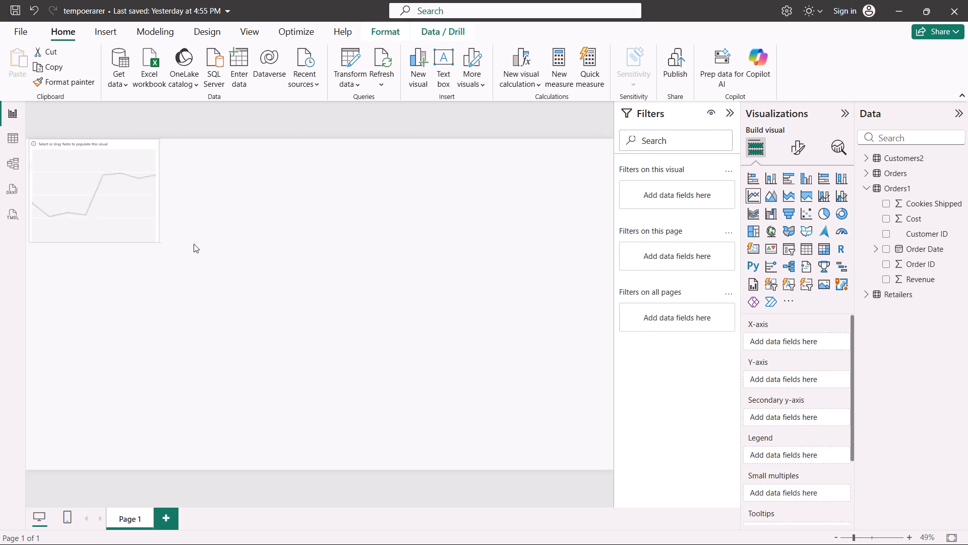
left_click_drag(194, 244, 497, 280)
Plot Cookies Shipped by Order Date from Orders1 in the line chart and drill up to the Year and Quarter level.
left_click(884, 205)
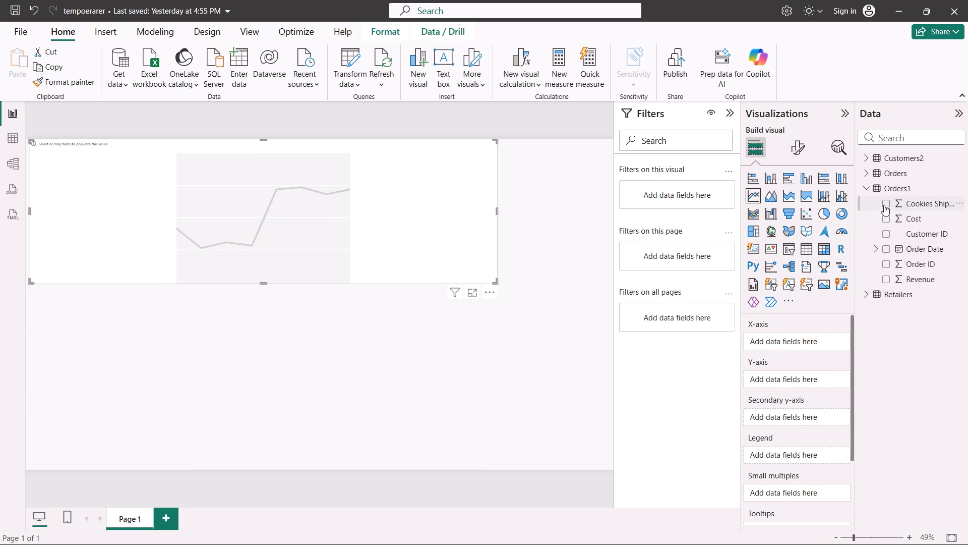
left_click(884, 246)
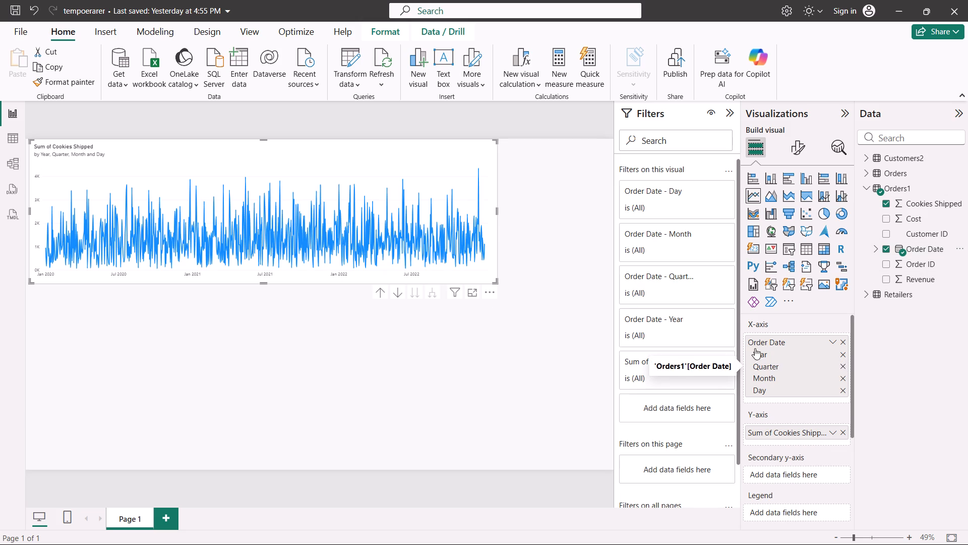
left_click(378, 292)
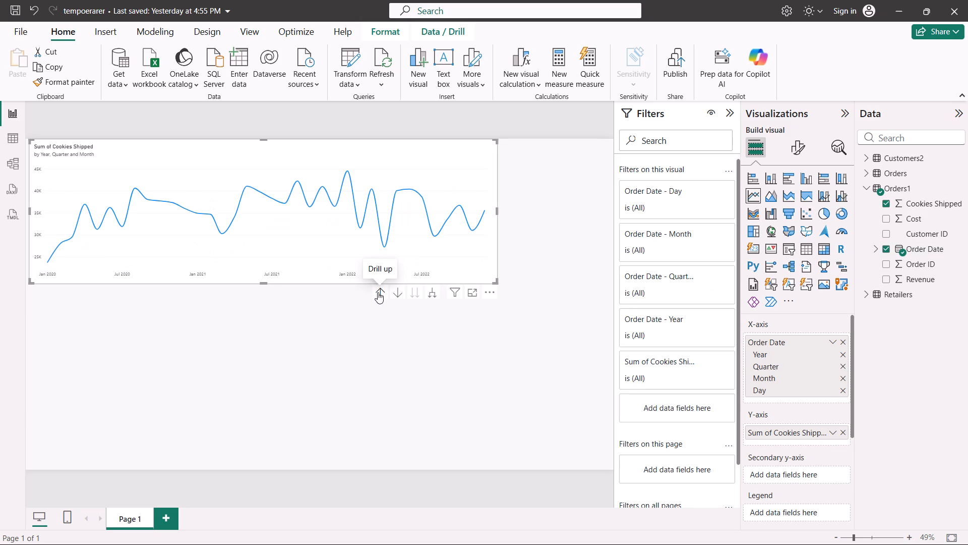
left_click(378, 292)
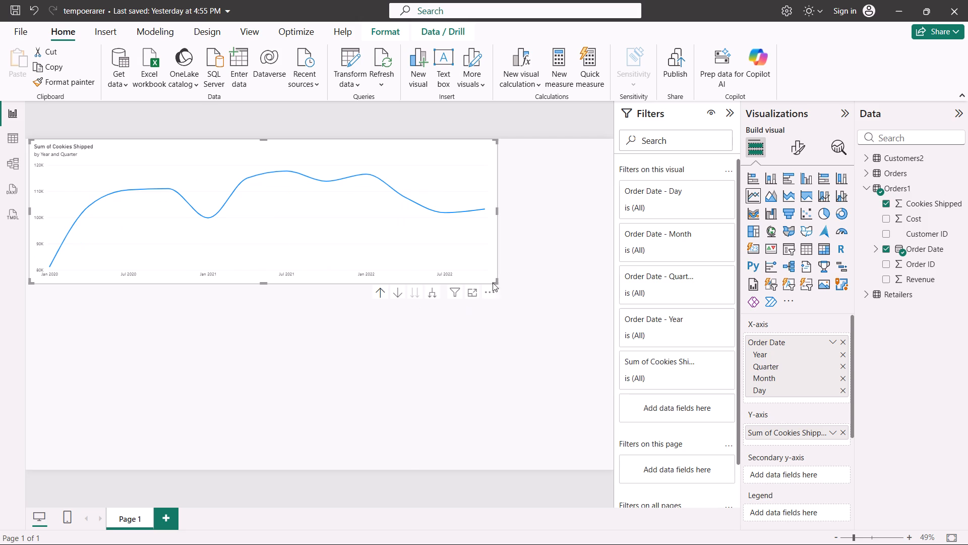
Resize the Cookies Shipped line chart to be slightly narrower and taller.
left_click_drag(494, 281, 447, 357)
Switch to the Coursera lesson in Chrome, watch how the revenue card and customer table are added, and replay the table filtering part.
left_click(627, 534)
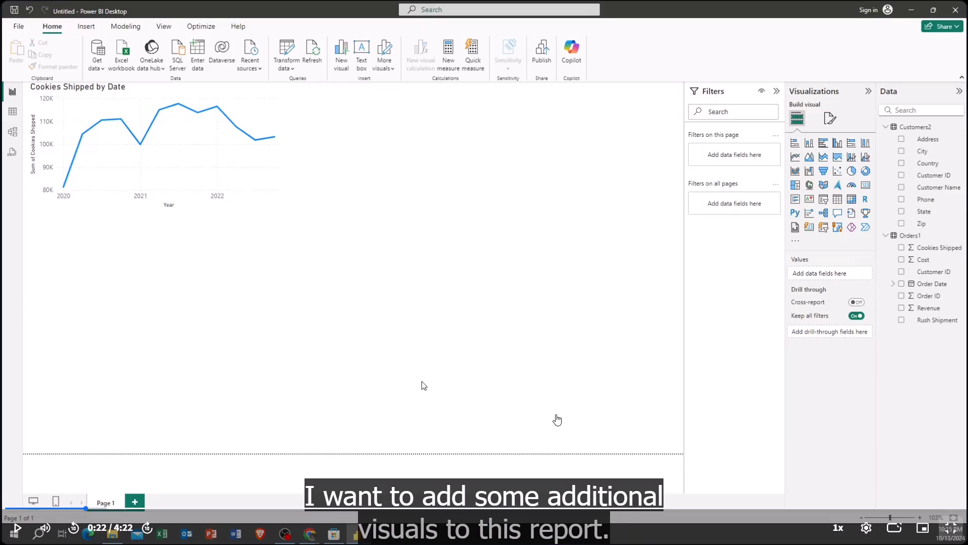
left_click(486, 322)
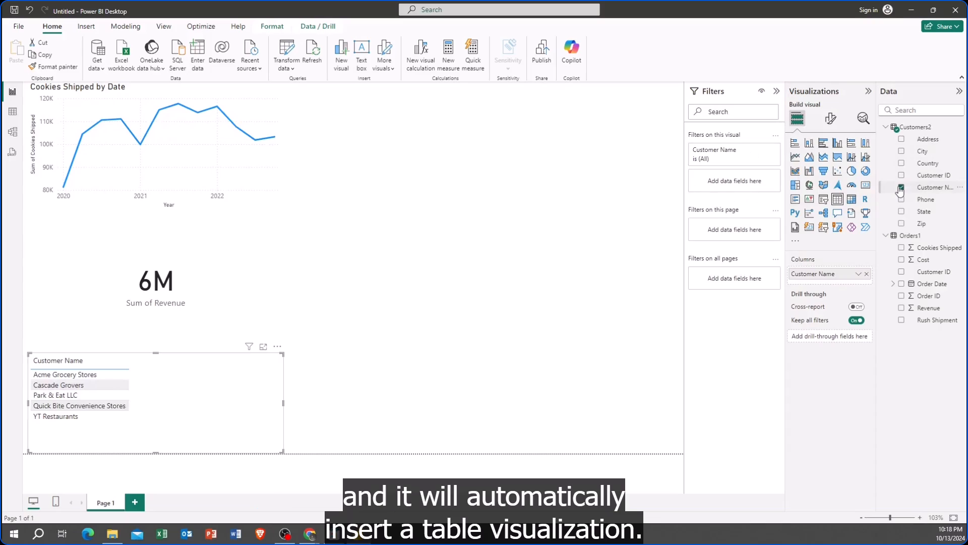
left_click(287, 508)
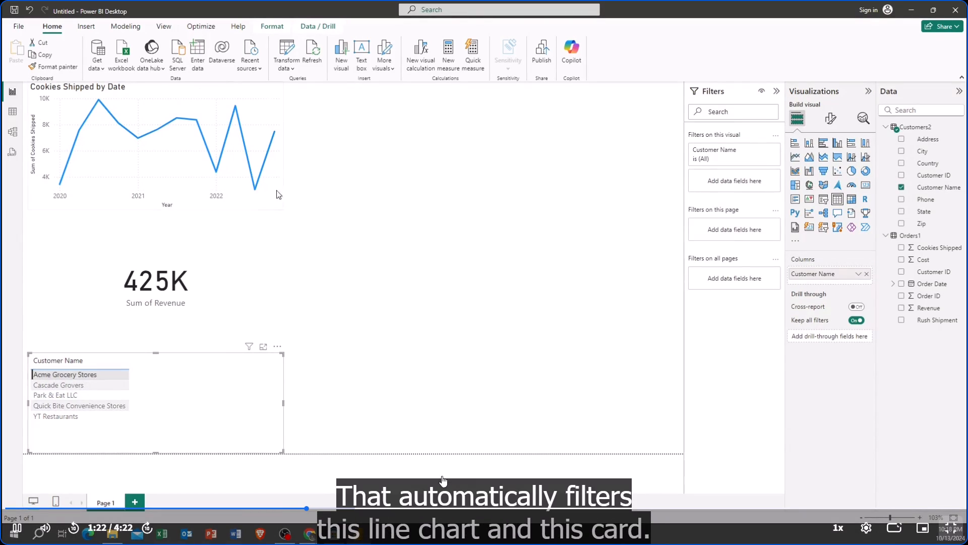
left_click(522, 425)
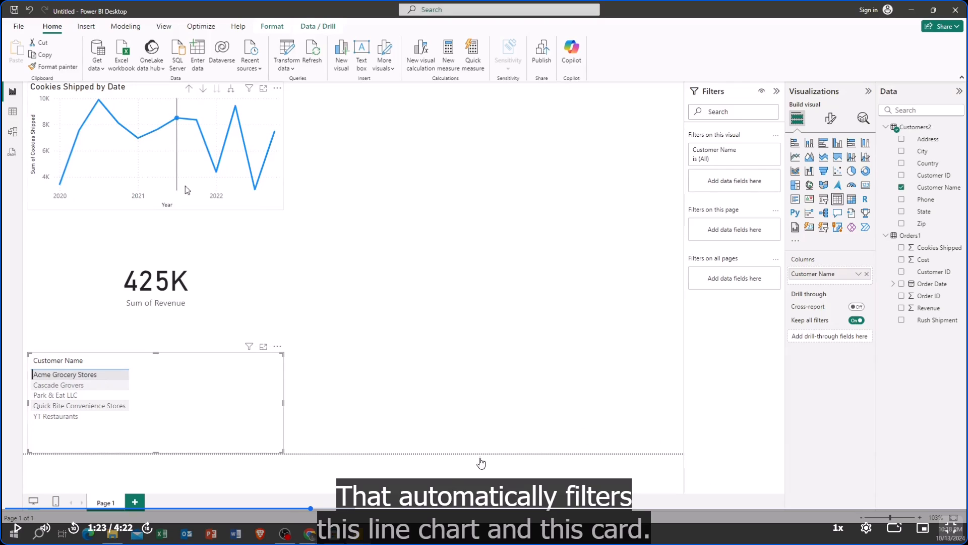
left_click(290, 508)
left_click(472, 373)
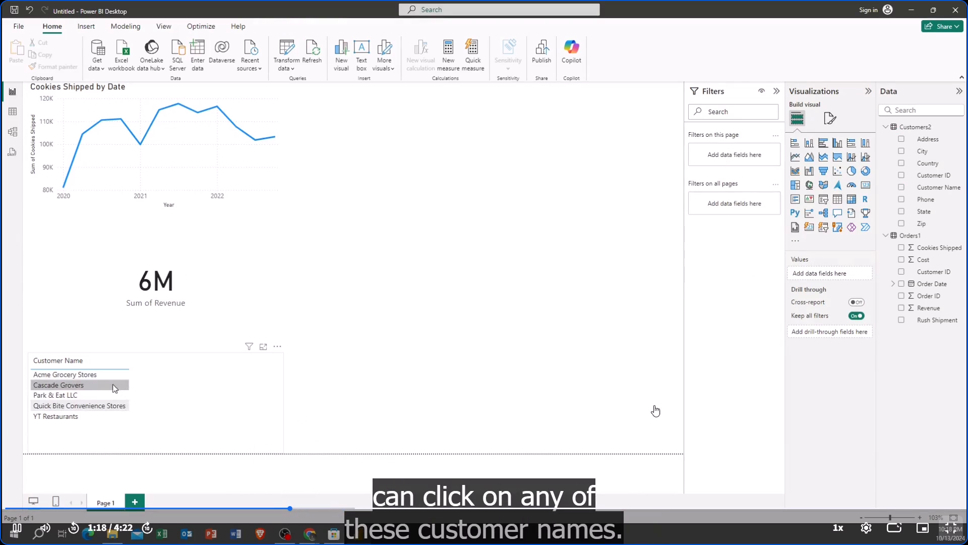
left_click(709, 407)
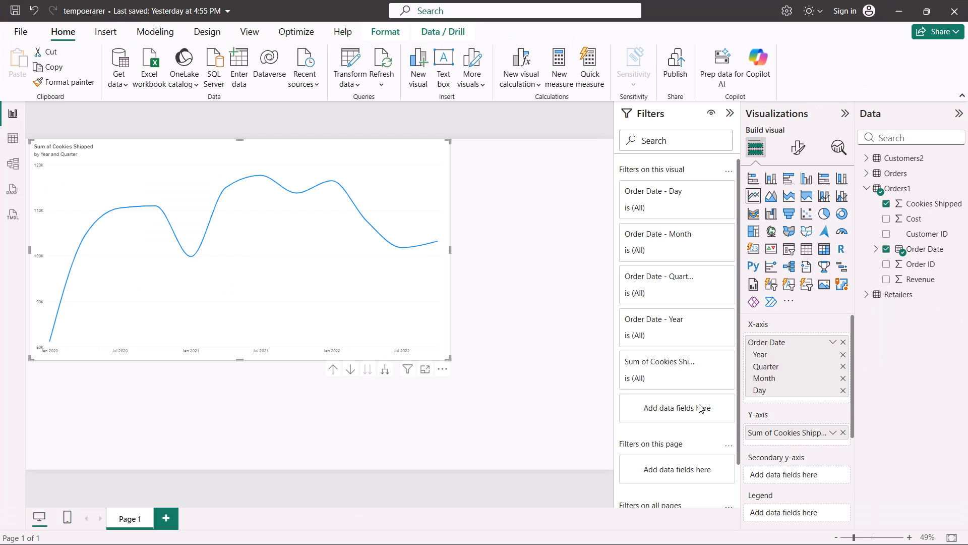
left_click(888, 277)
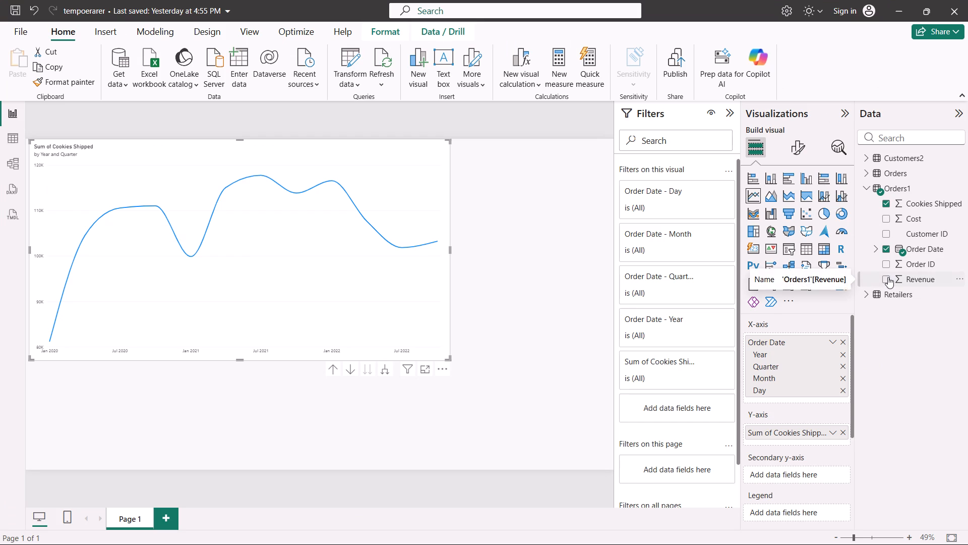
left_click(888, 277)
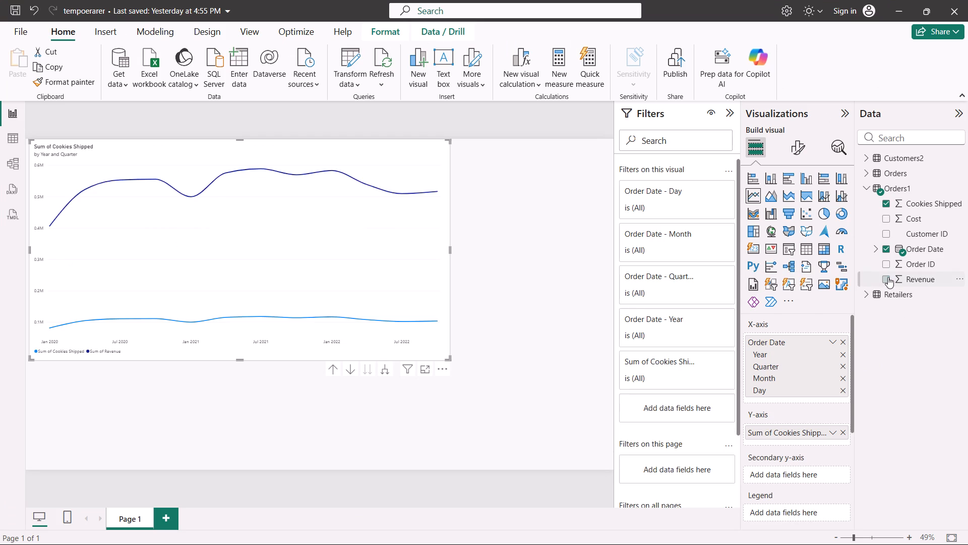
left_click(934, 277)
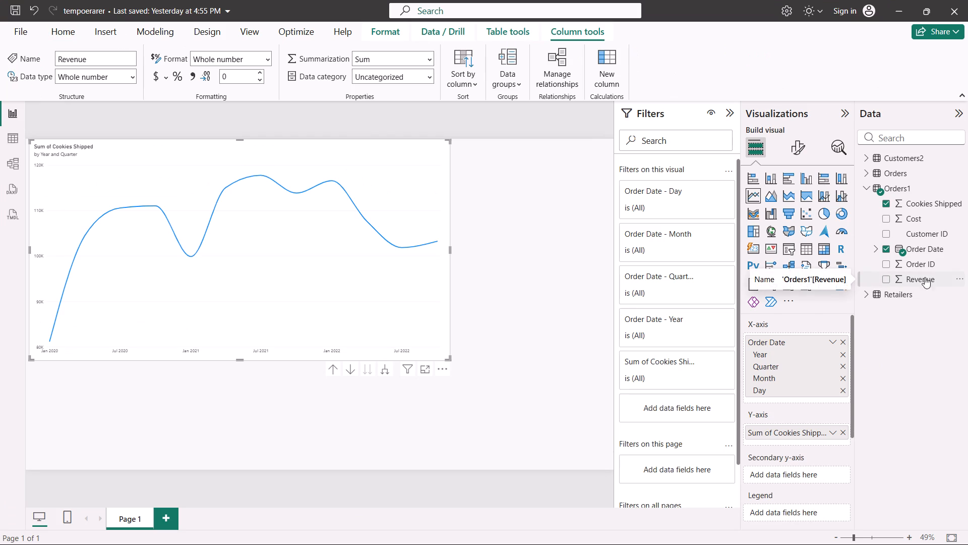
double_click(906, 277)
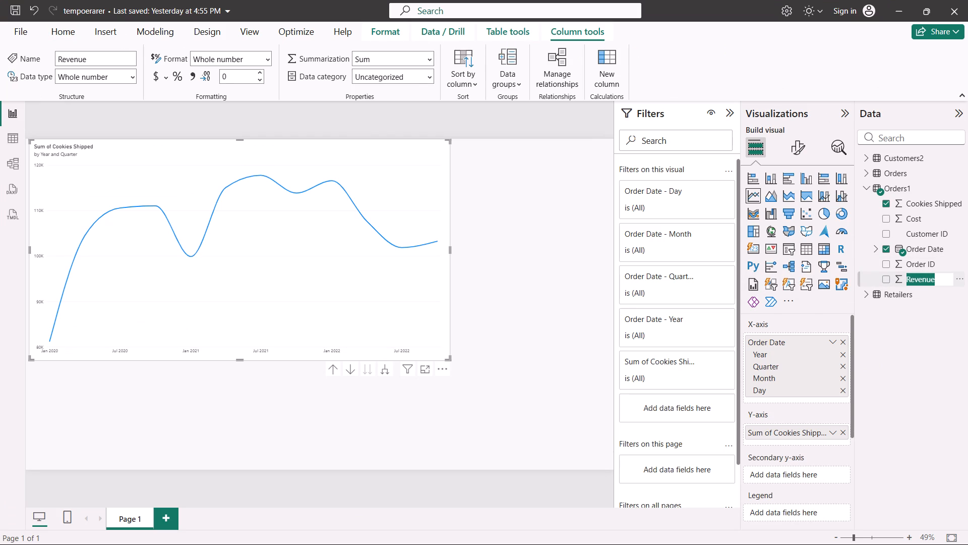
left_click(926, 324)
In Power BI Desktop, deselect the line chart and add Revenue from Orders1 as a separate visual below it.
left_click(543, 414)
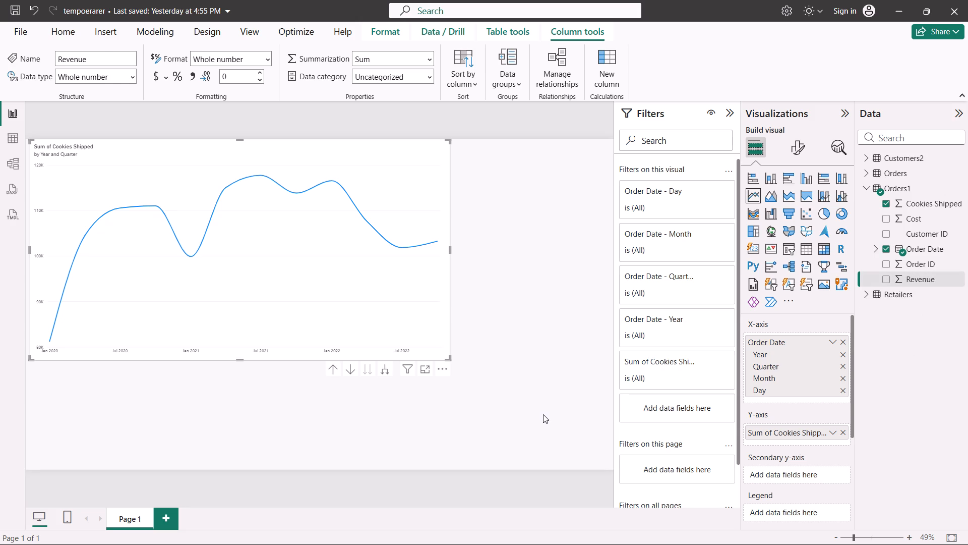
left_click(888, 280)
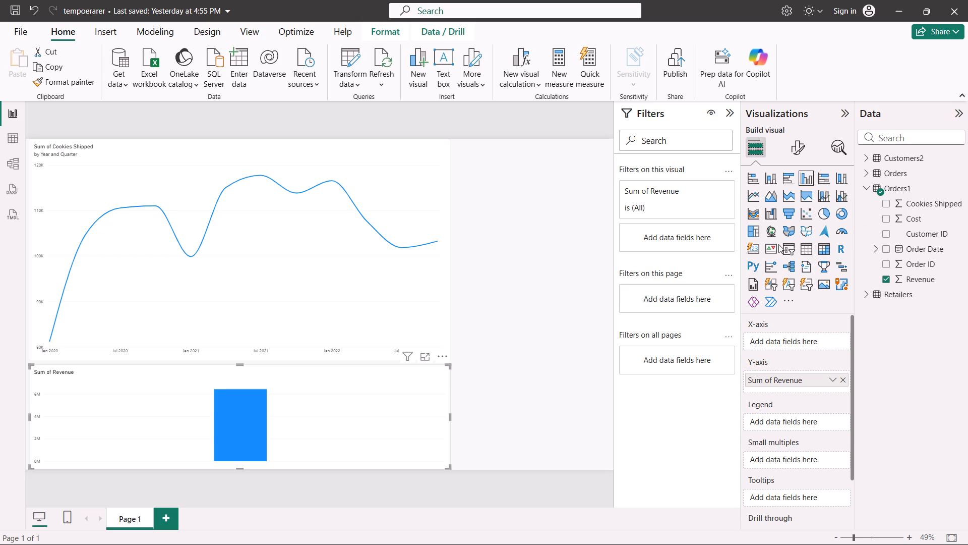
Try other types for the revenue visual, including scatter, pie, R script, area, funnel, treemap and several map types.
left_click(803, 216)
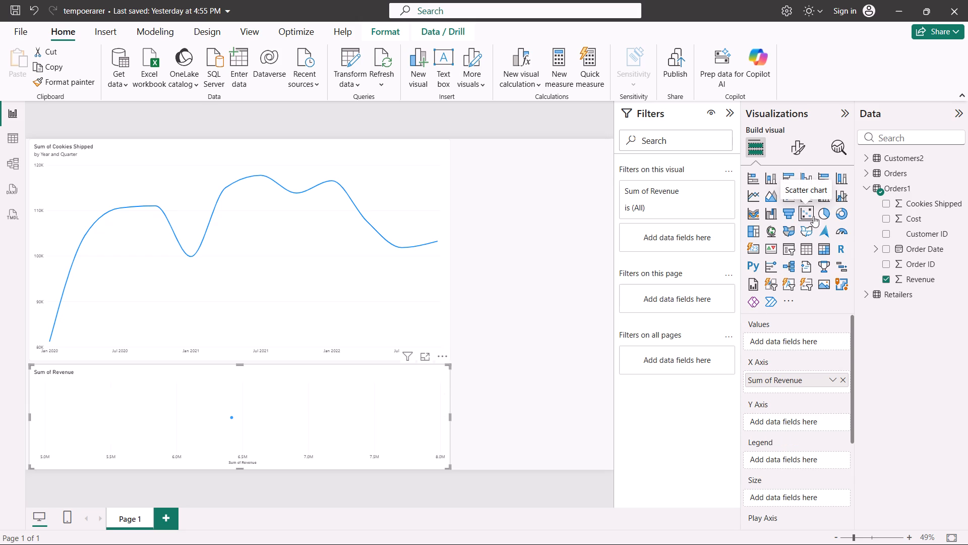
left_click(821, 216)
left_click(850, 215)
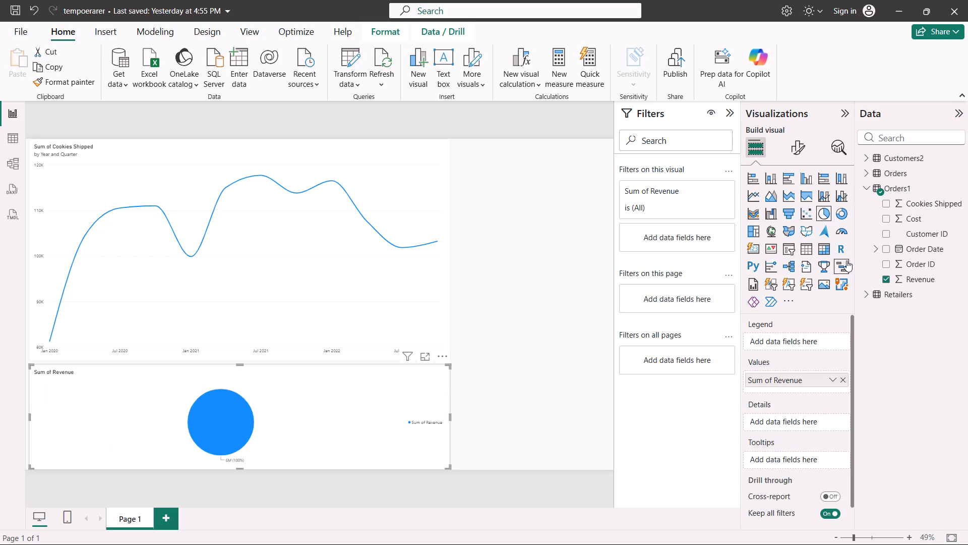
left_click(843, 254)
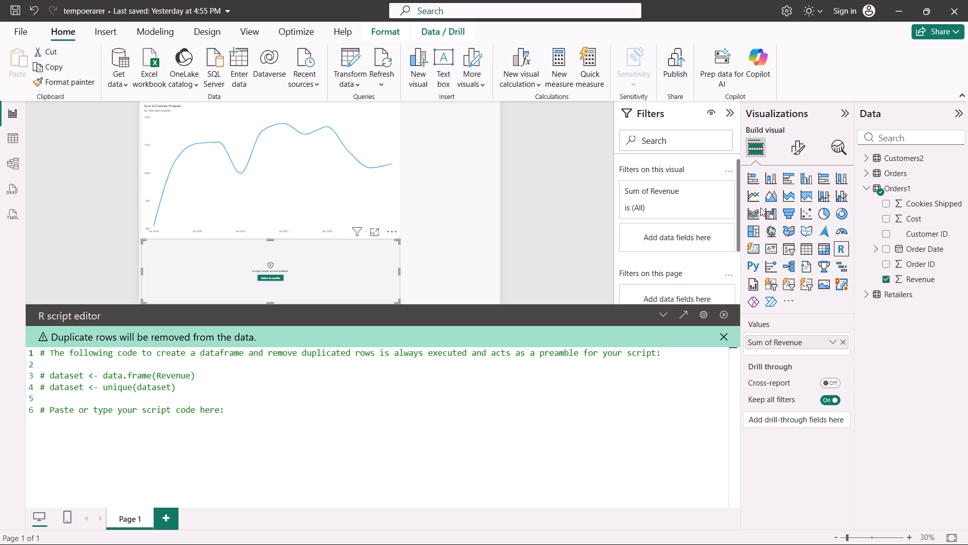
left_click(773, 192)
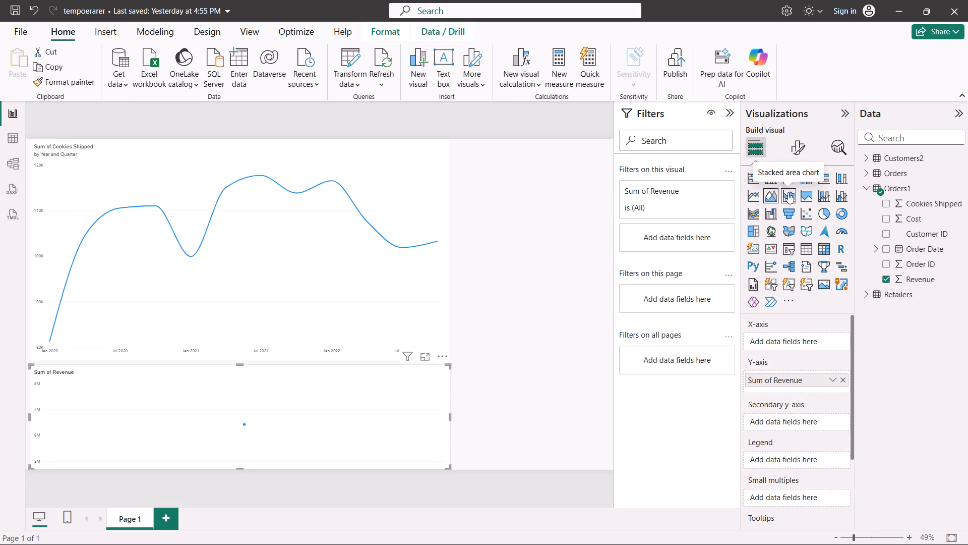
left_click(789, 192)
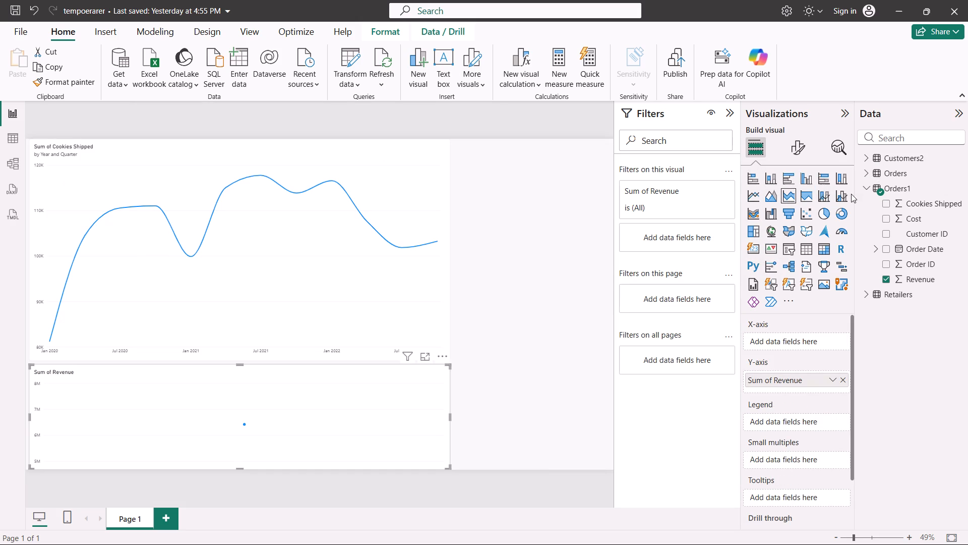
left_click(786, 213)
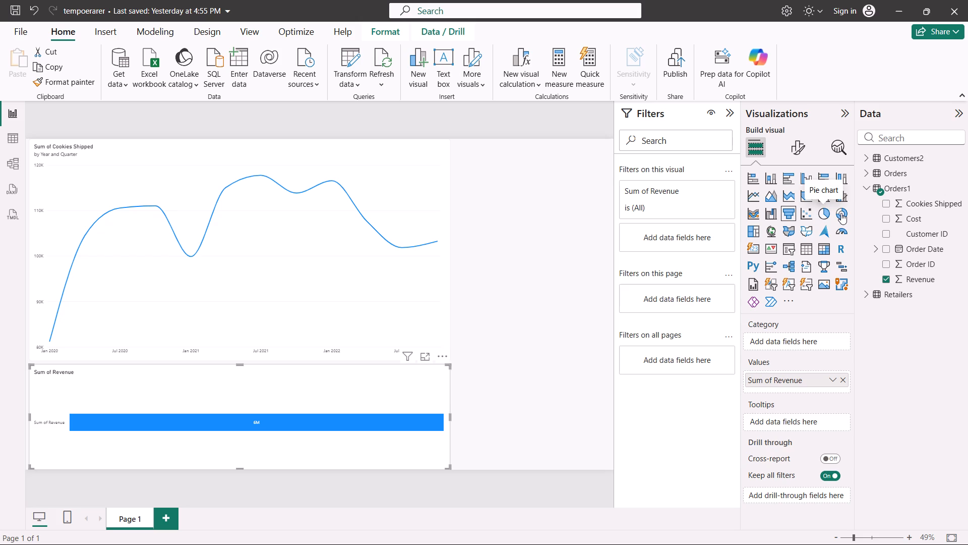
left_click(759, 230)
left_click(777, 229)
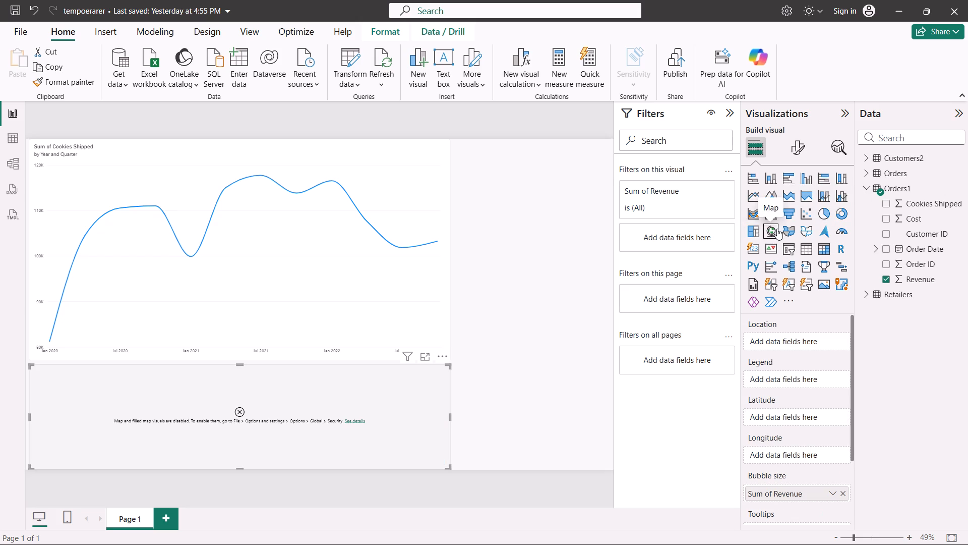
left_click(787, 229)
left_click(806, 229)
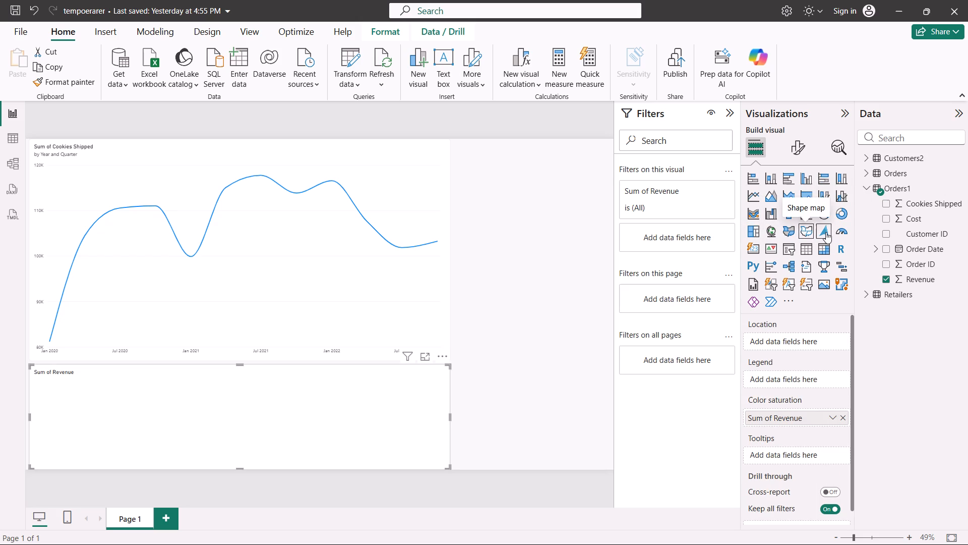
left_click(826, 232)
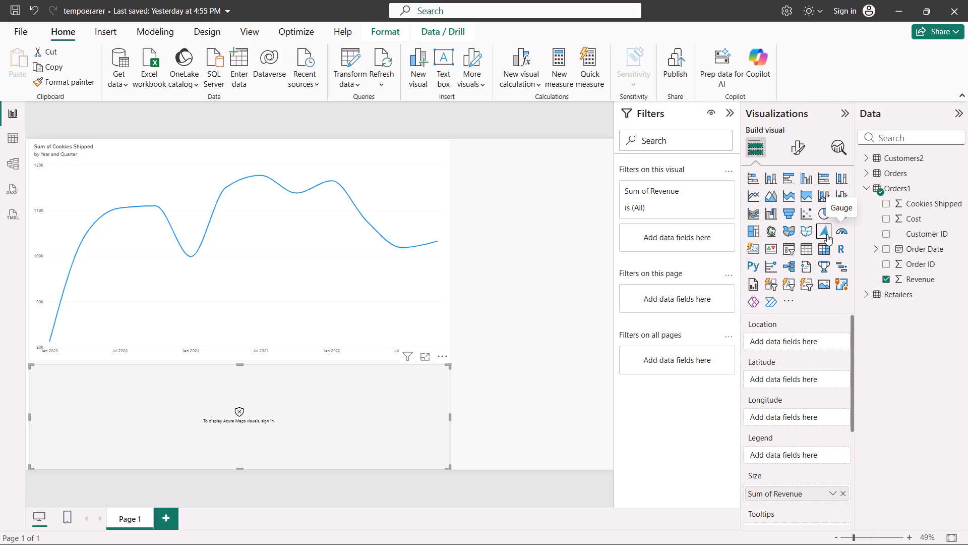
Convert the Sum of Revenue visual to a card.
left_click(756, 253)
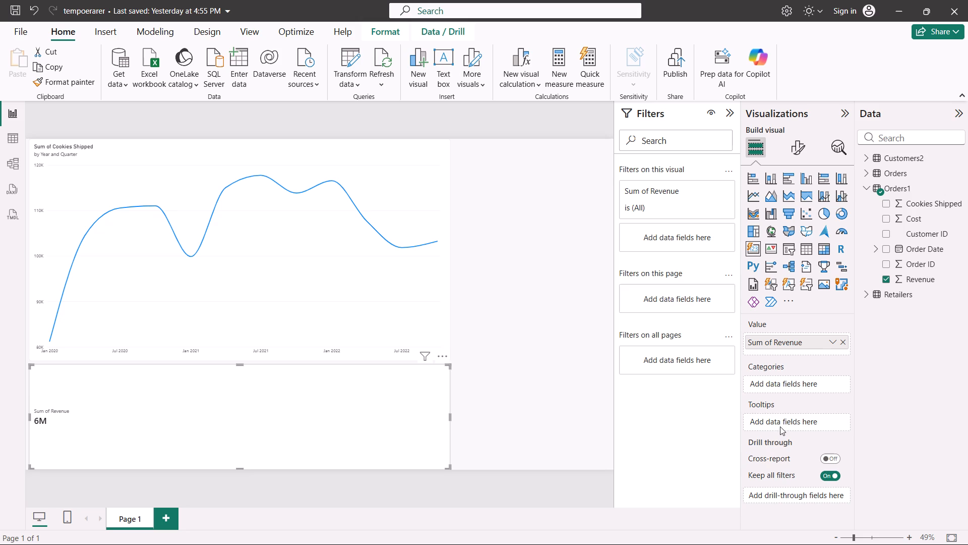
scroll(777, 398, "down", 5)
scroll(789, 448, "up", 4)
Shrink the revenue card to a small box and place it directly below the line chart's lower-left corner.
left_click_drag(448, 467, 112, 404)
left_click(91, 391)
left_click(54, 389)
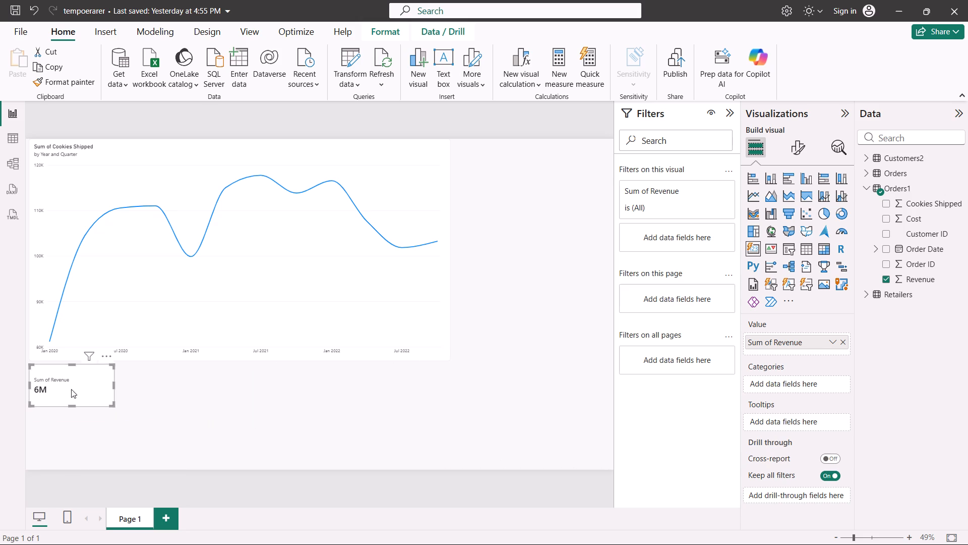
left_click_drag(74, 389, 97, 400)
left_click(126, 368)
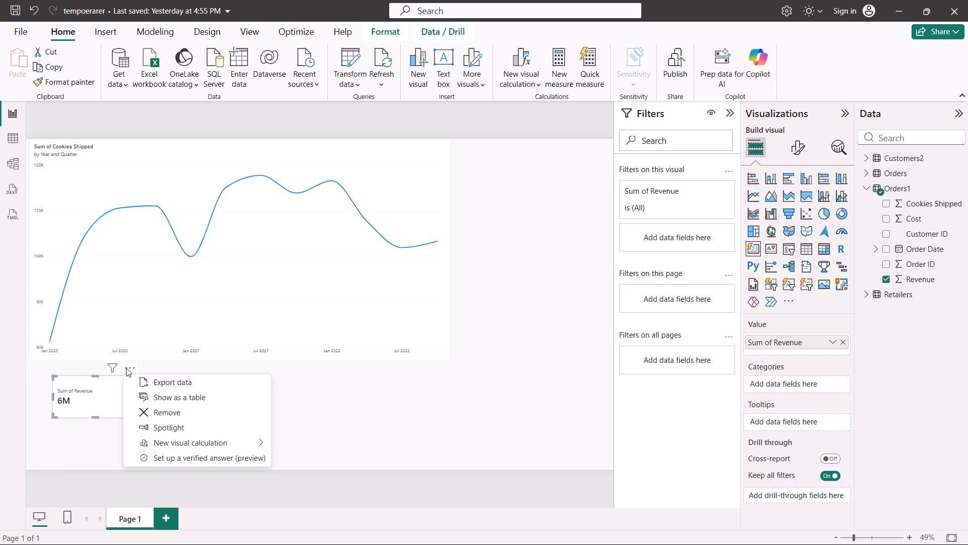
left_click(87, 413)
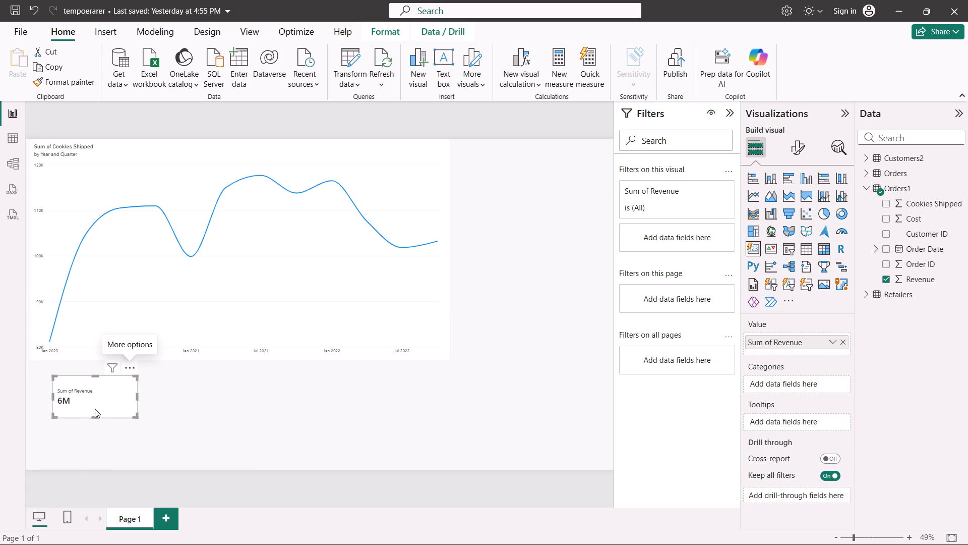
left_click_drag(92, 404, 67, 388)
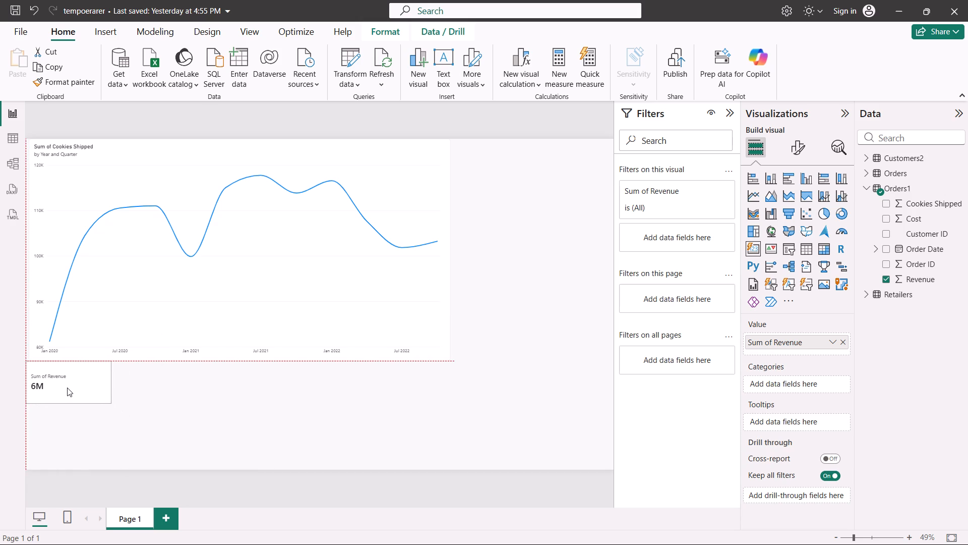
left_click_drag(67, 388, 70, 388)
Shift the Cookies Shipped line chart slightly so it sits against the report page's left edge, and deselect it.
left_click(314, 330)
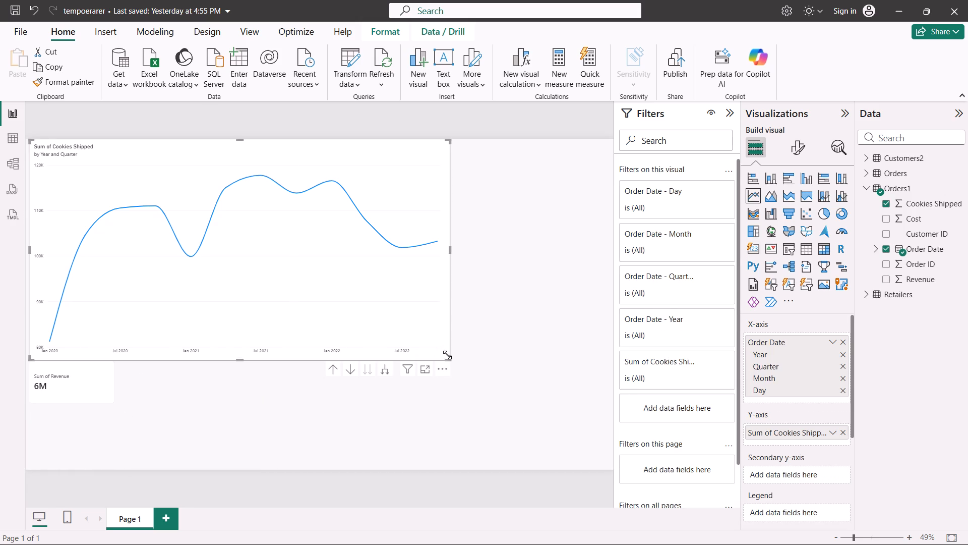
left_click_drag(447, 361, 219, 335)
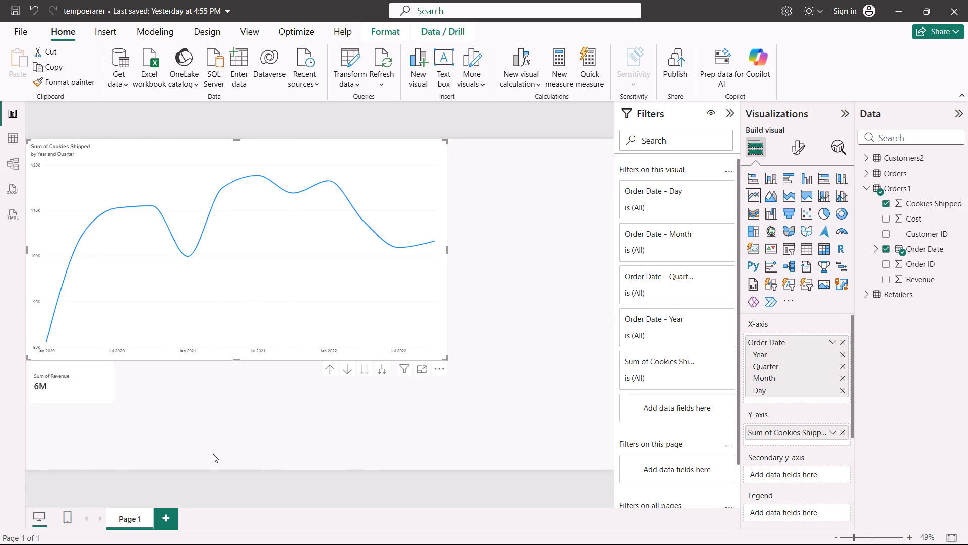
left_click(213, 454)
Switch to the Coursera lesson in Chrome and replay how the Customer Name table is inserted and filters the report, pausing around 1:11.
left_click(604, 526)
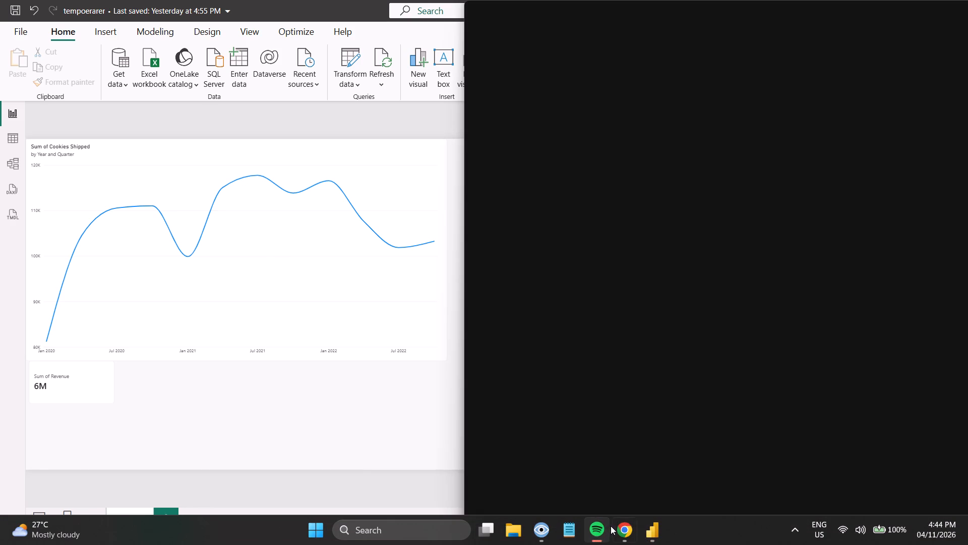
left_click(598, 528)
left_click(621, 527)
left_click(473, 349)
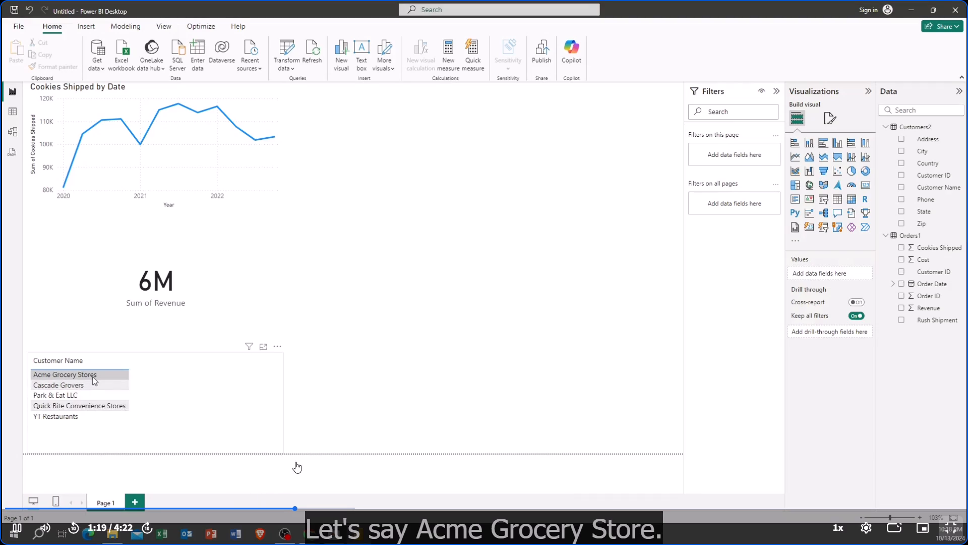
left_click(364, 428)
left_click(286, 506)
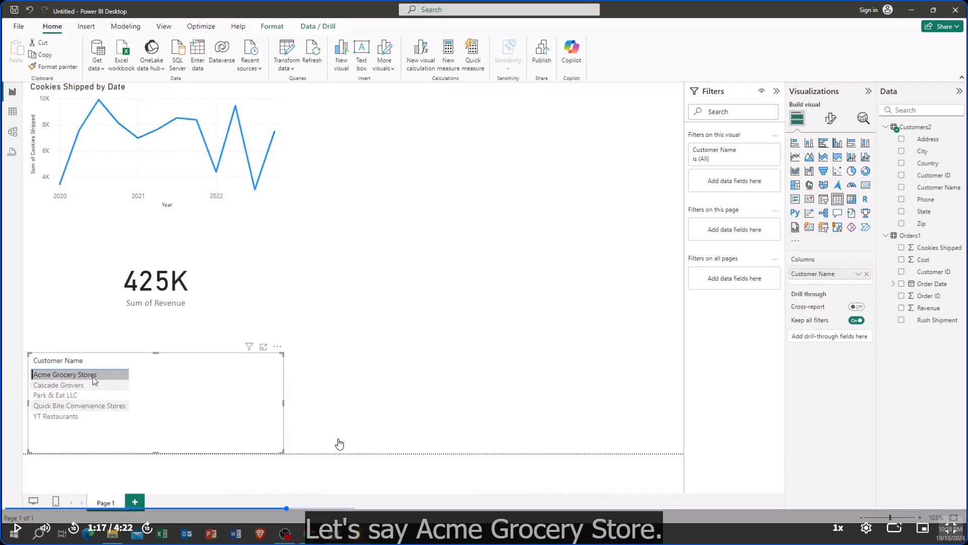
left_click(356, 408)
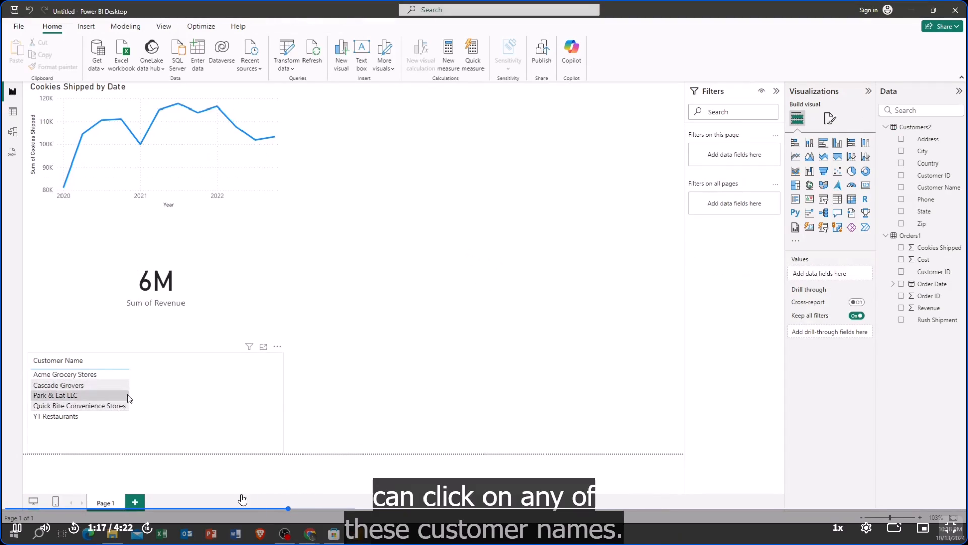
left_click(266, 507)
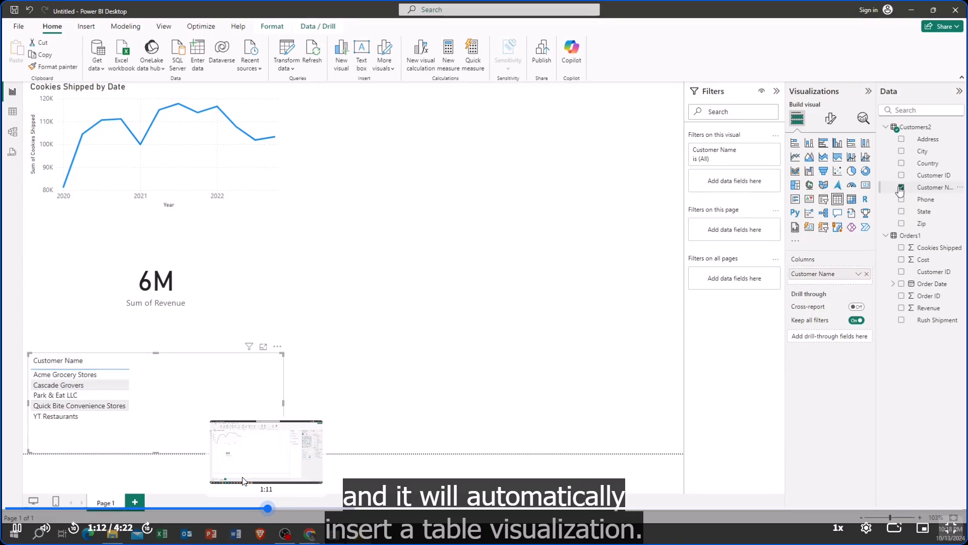
left_click(243, 515)
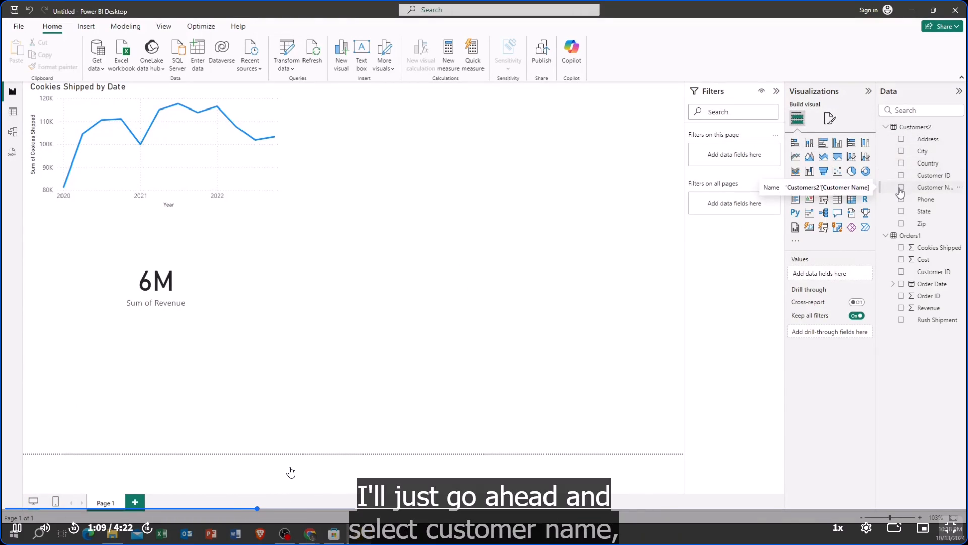
left_click(356, 390)
left_click(955, 531)
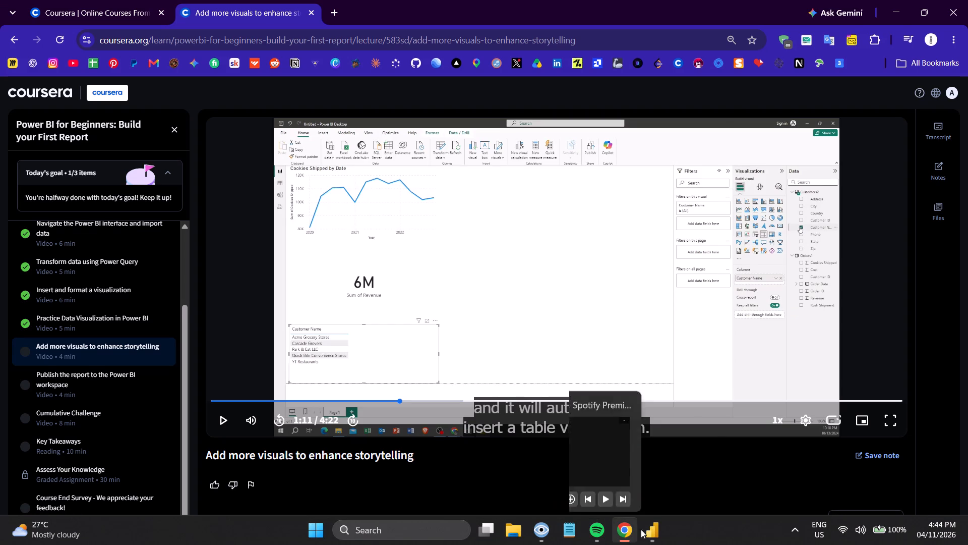
Switch back to Power BI Desktop and add Customer Name from Customers2 as a table below the revenue card.
left_click(652, 529)
left_click(914, 422)
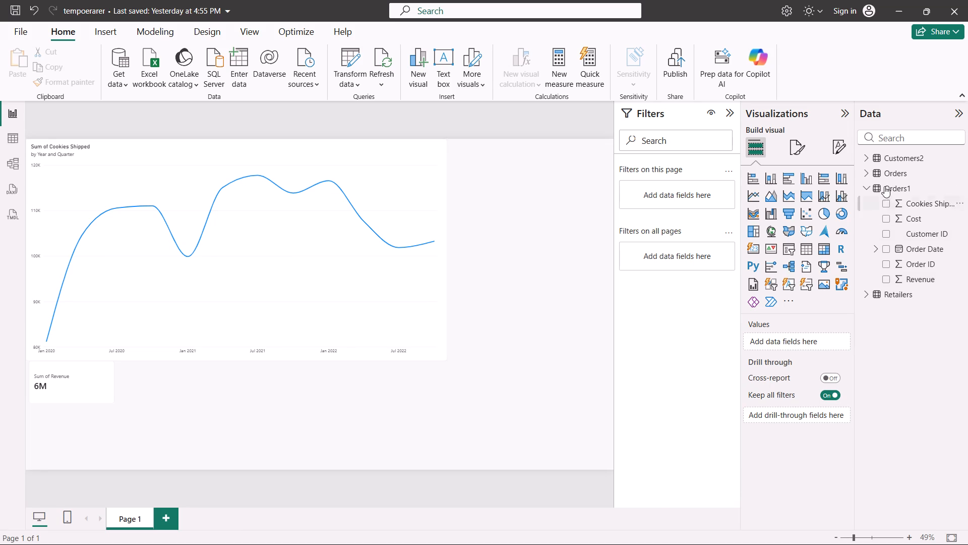
left_click(870, 158)
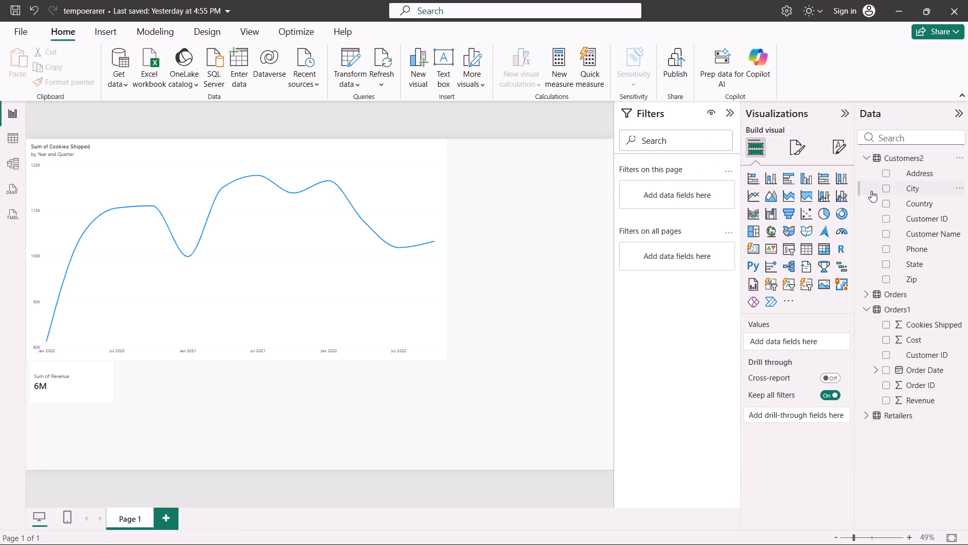
left_click(883, 236)
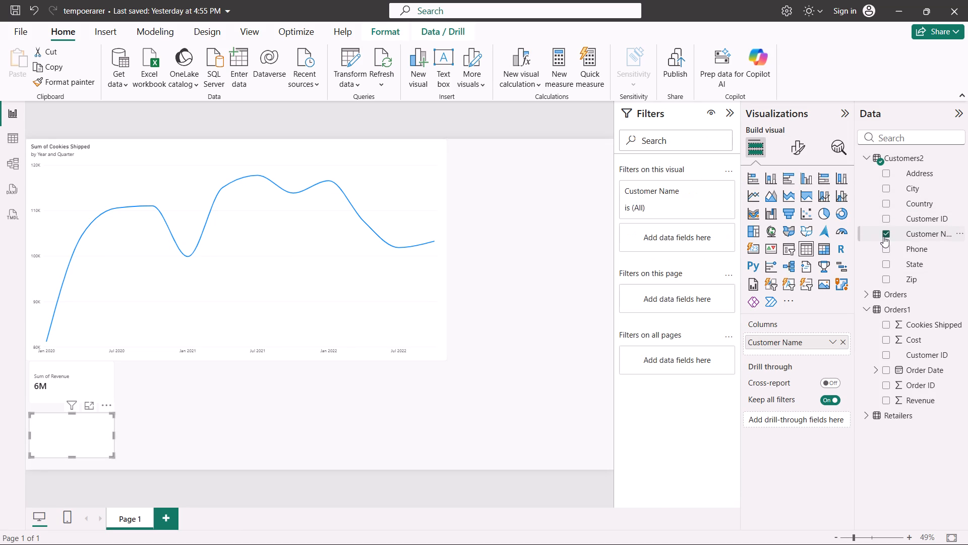
Resize the Cookies Shipped line chart to about half its width and less than half its height.
scroll(146, 438, "up", 2, "ctrl")
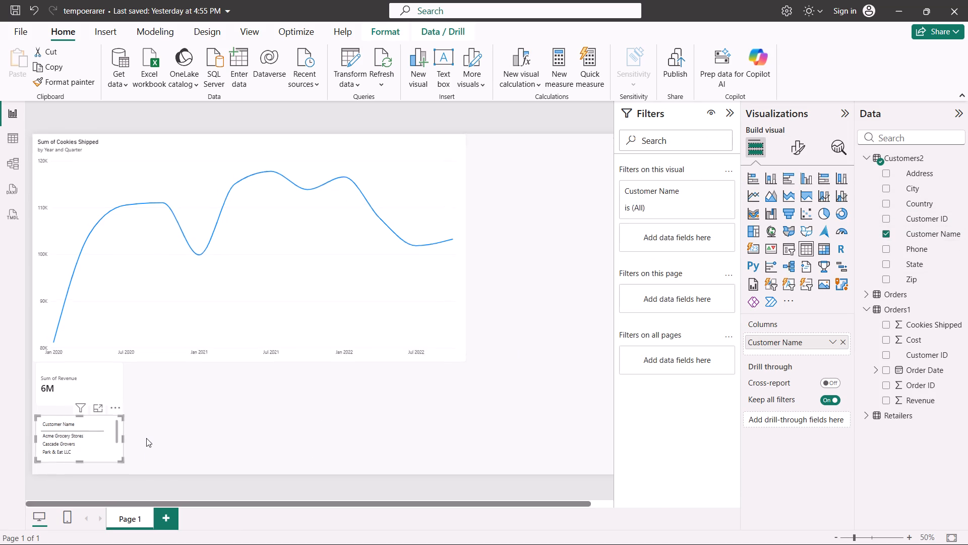
scroll(146, 438, "up", 4, "ctrl")
scroll(168, 433, "down", 6)
scroll(178, 406, "down", 5, "ctrl")
left_click(424, 313)
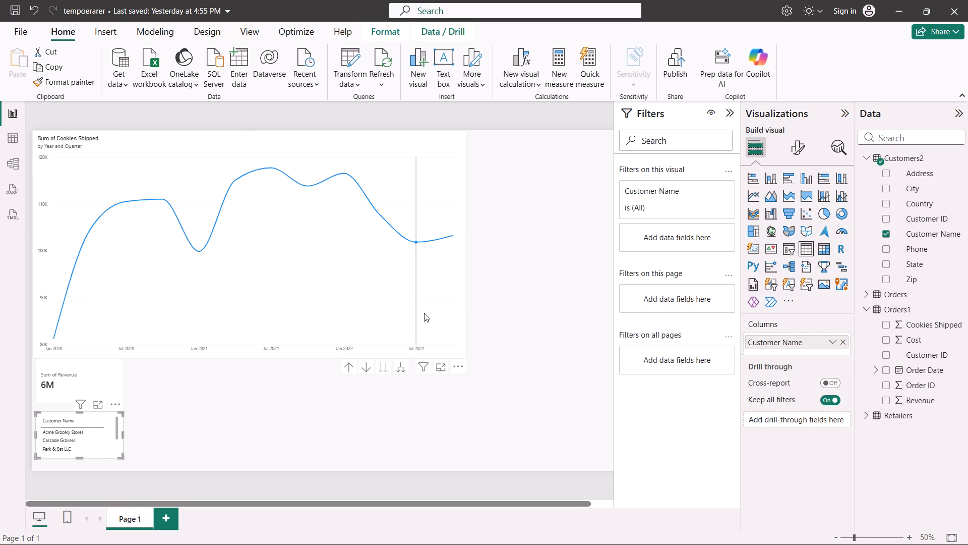
left_click_drag(463, 354, 215, 378)
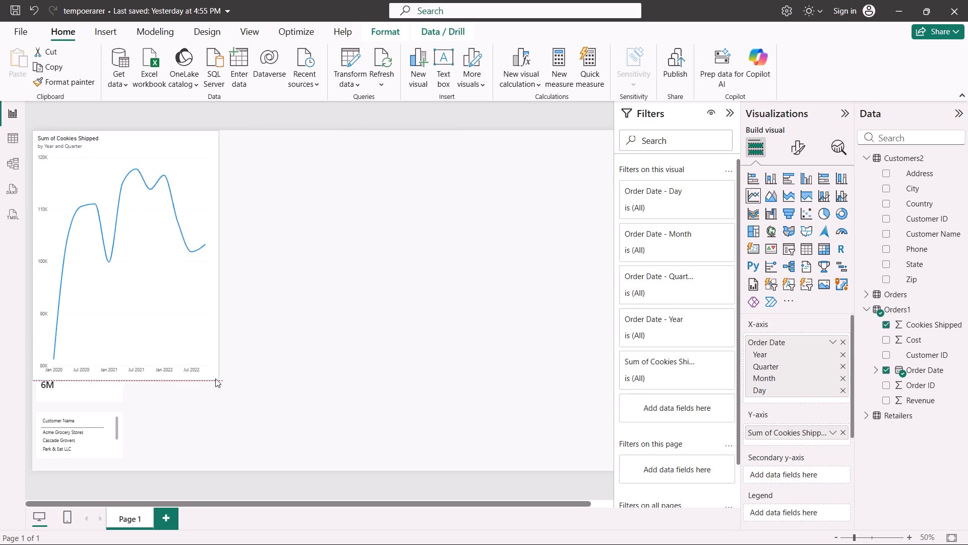
left_click_drag(215, 378, 232, 353)
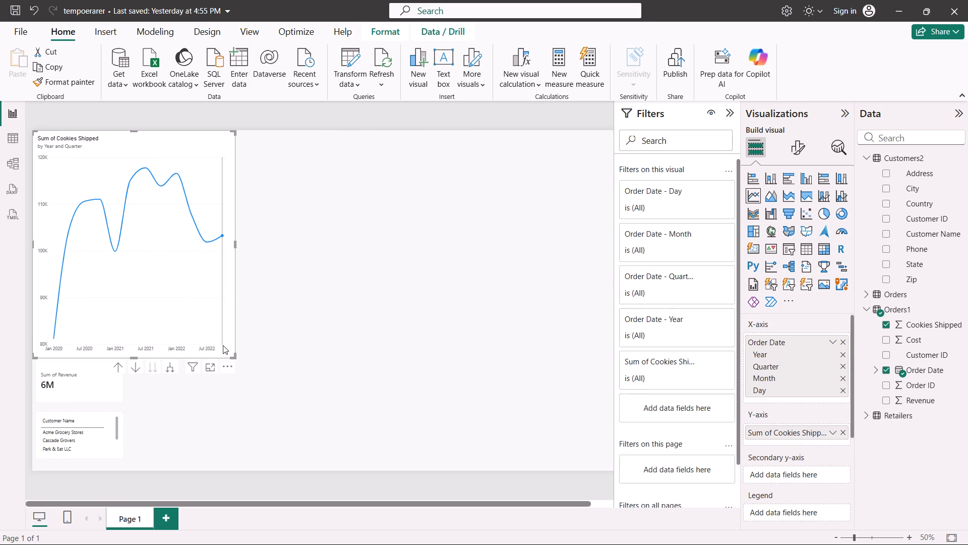
left_click_drag(235, 354, 263, 219)
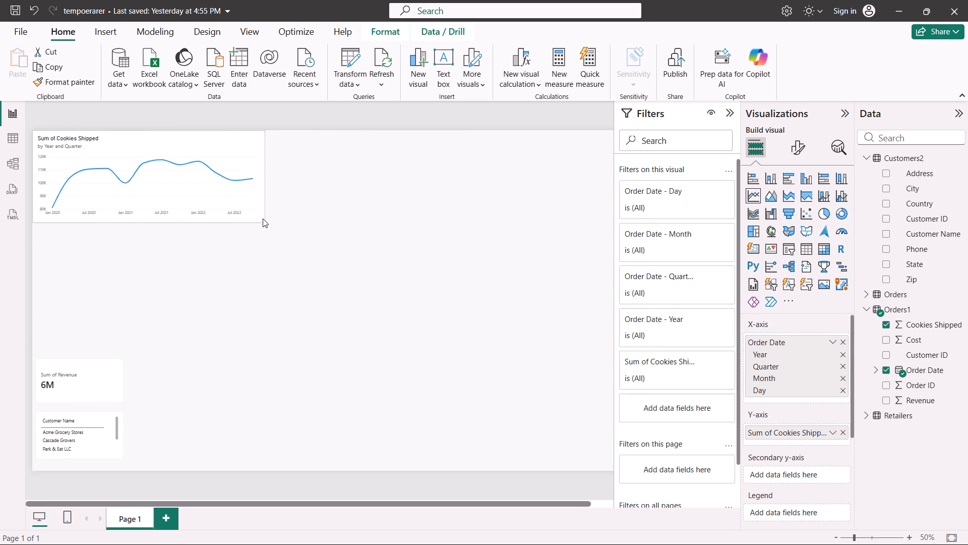
left_click_drag(263, 219, 248, 224)
Move the revenue card up directly beneath the line chart, aligned with the report page's left edge.
left_click_drag(188, 324, 51, 455)
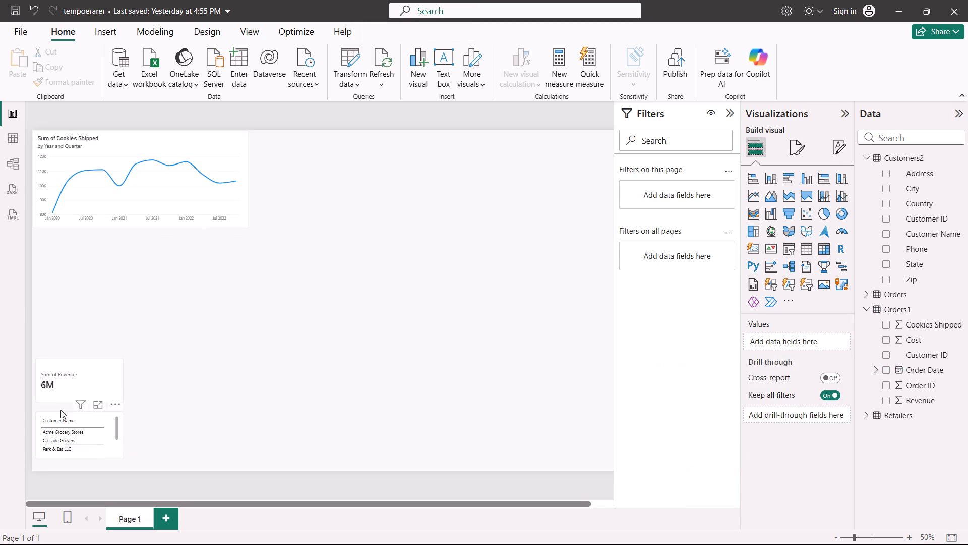
left_click_drag(91, 374, 101, 332)
left_click_drag(97, 333, 89, 255)
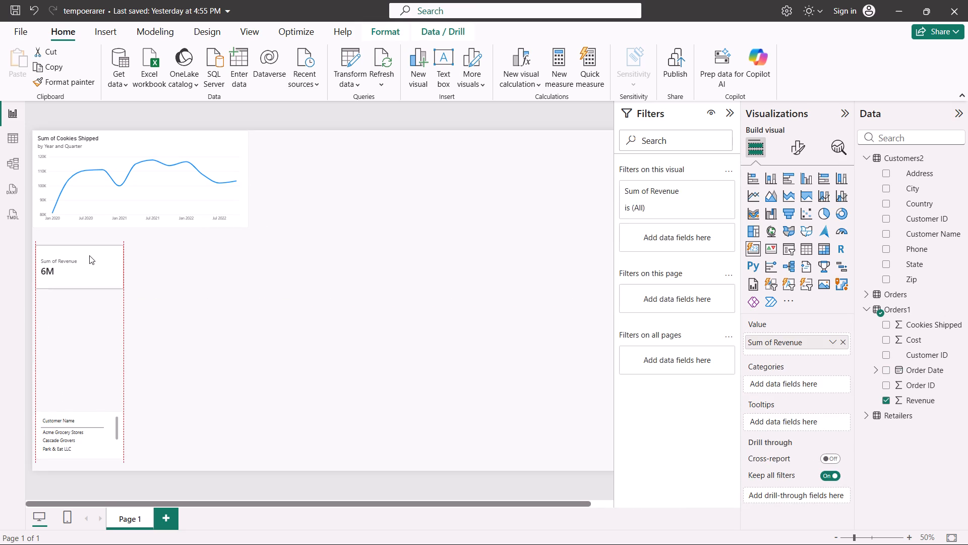
left_click_drag(89, 255, 80, 243)
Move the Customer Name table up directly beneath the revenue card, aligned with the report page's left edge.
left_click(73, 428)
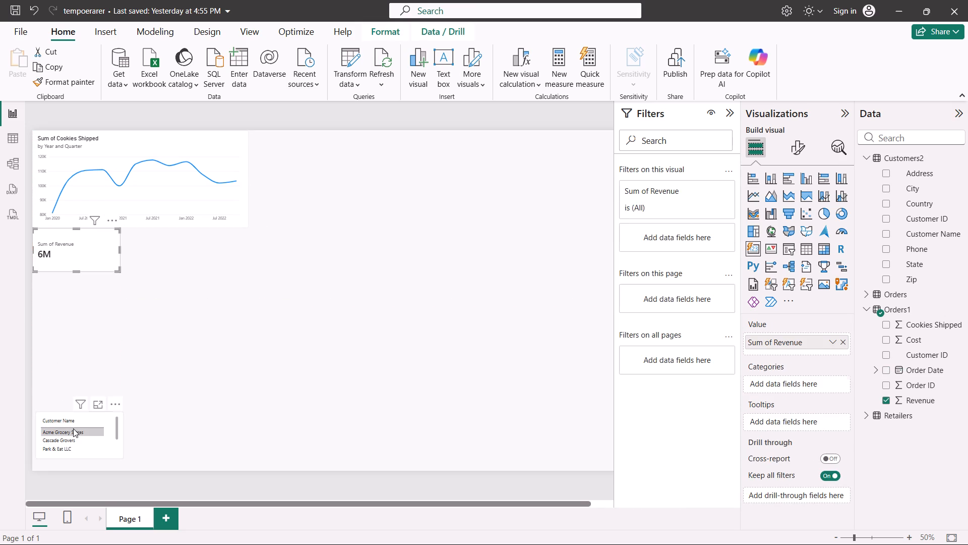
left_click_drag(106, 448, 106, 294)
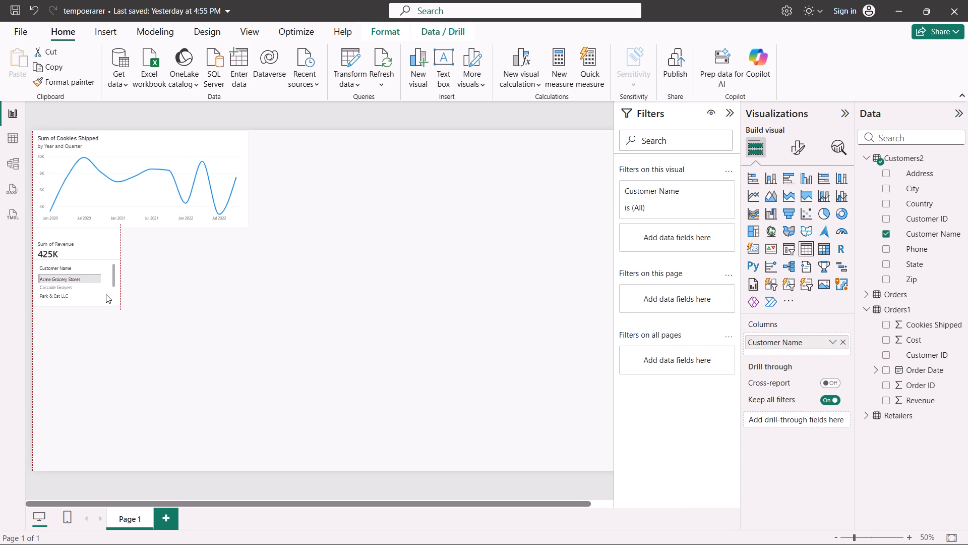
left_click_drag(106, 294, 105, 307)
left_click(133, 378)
Cross-filter the report from the Customer Name table by Cascade Grovers, Park & Eat LLC and finally Acme Grocery Stores.
scroll(106, 364, "up", 7, "ctrl")
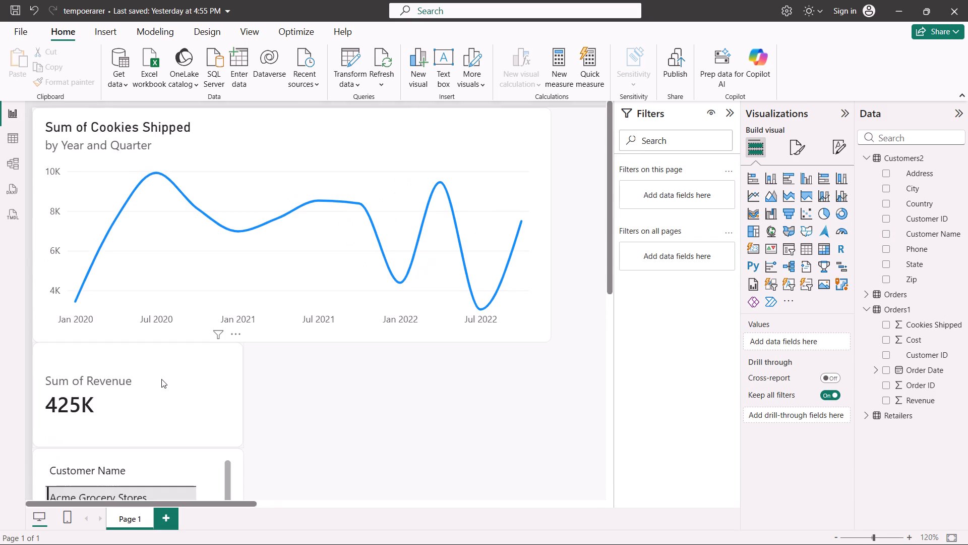
scroll(161, 379, "down", 2, "ctrl")
scroll(161, 379, "down", 1)
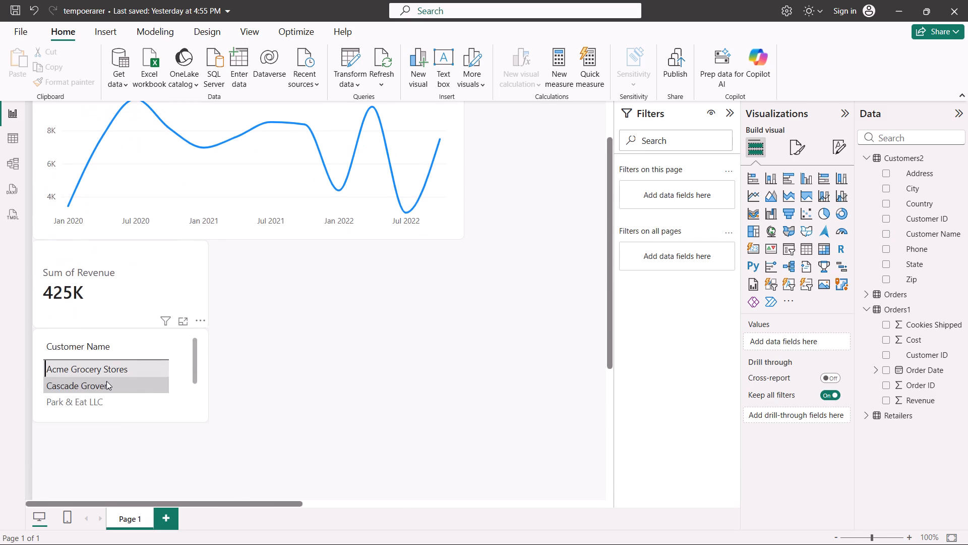
left_click(106, 381)
left_click(74, 399)
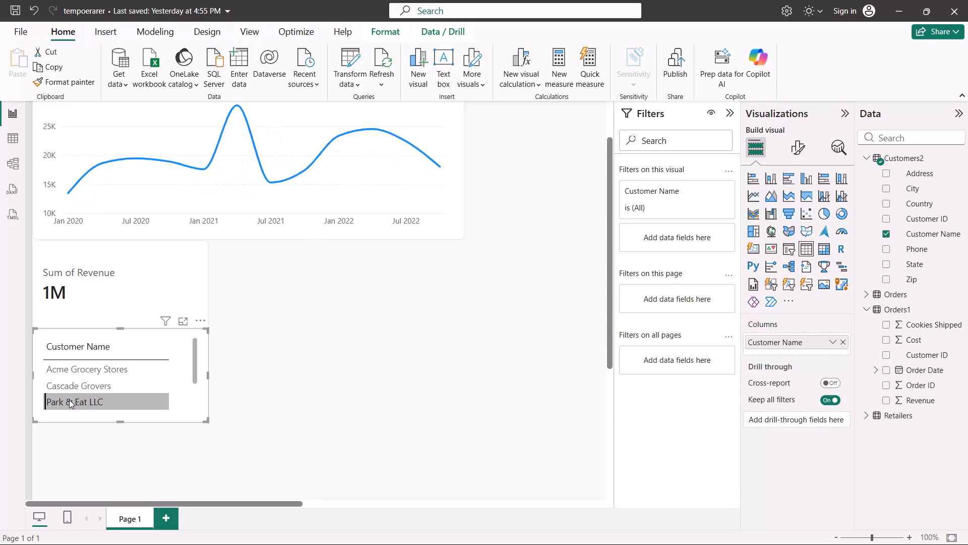
left_click(79, 368)
left_click(338, 358)
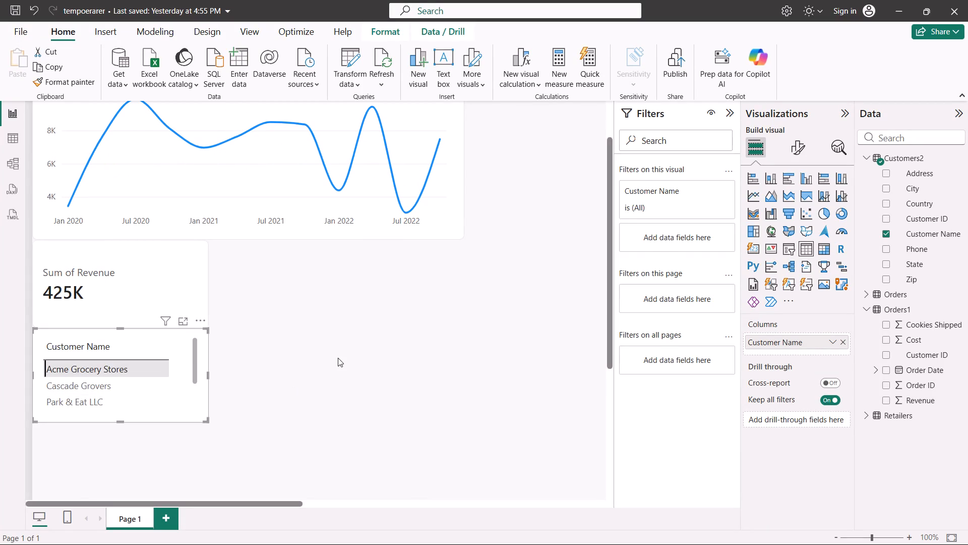
scroll(426, 340, "up", 1)
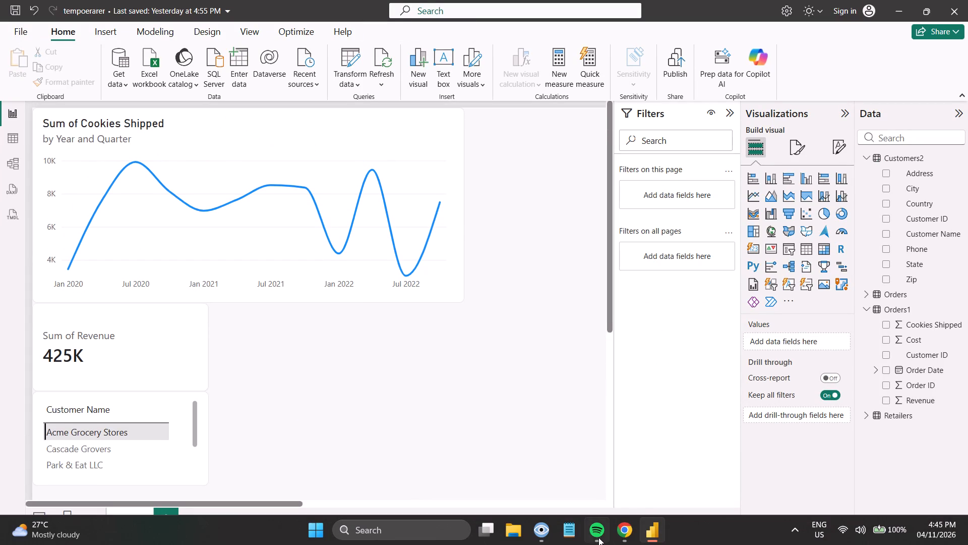
Switch to the Coursera lesson in Chrome and watch it full screen, skipping ahead to the Country map demonstration and pausing around 2:42.
left_click(623, 531)
left_click(458, 320)
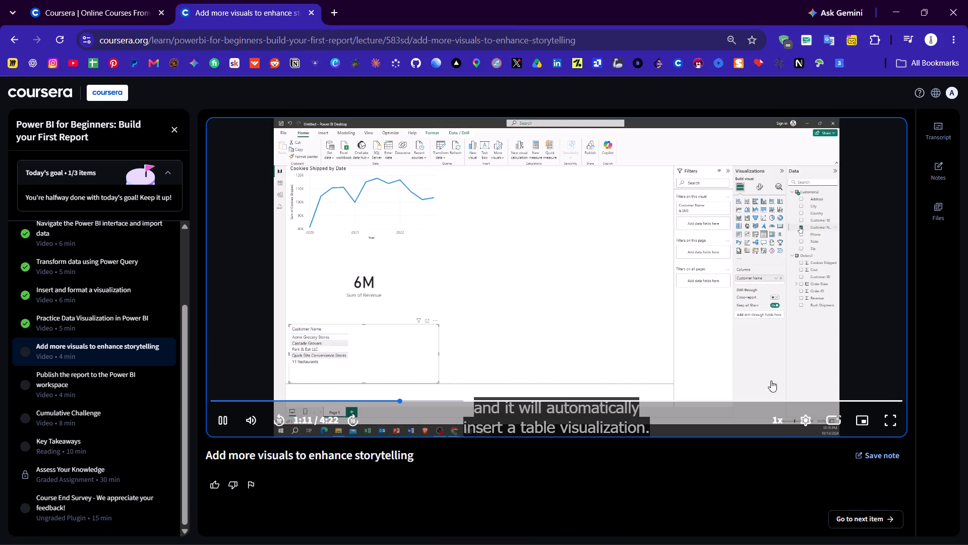
left_click(886, 421)
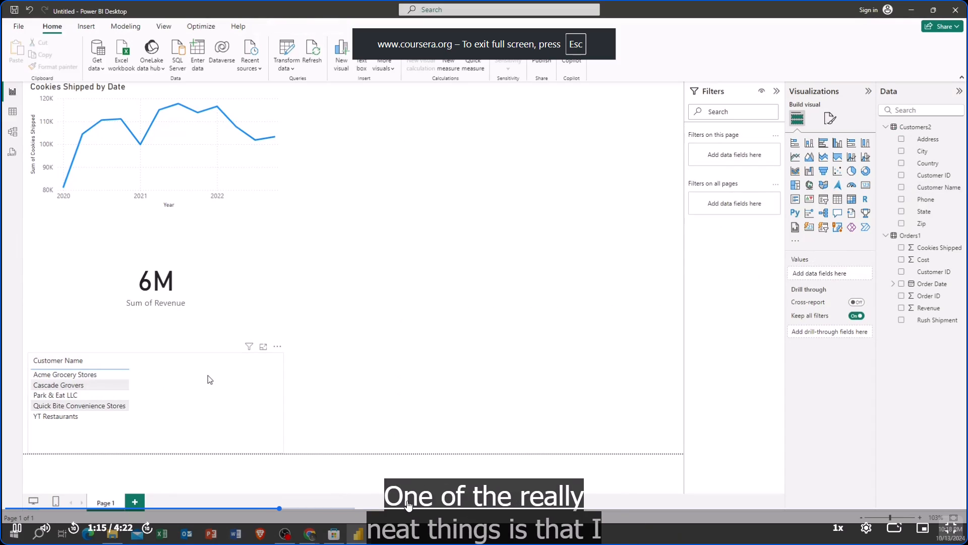
left_click(316, 508)
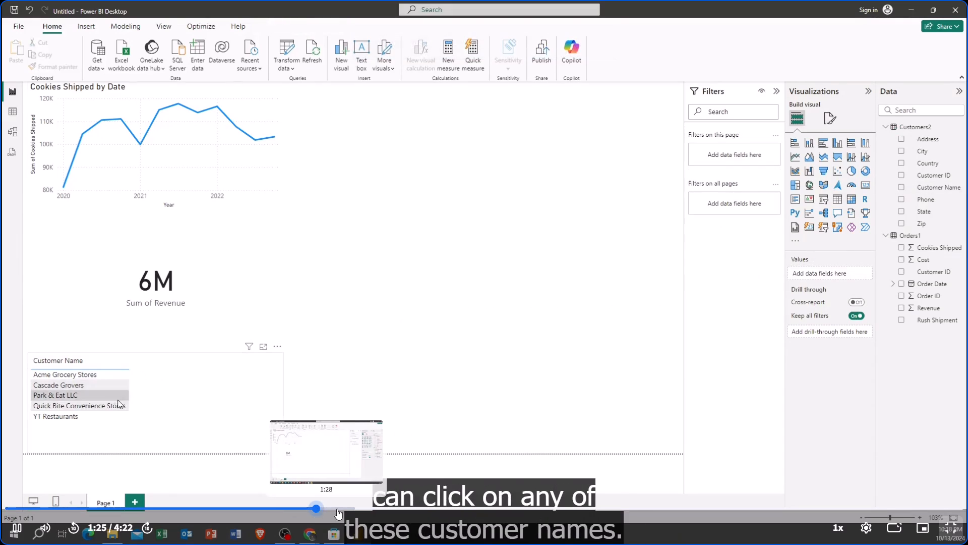
left_click(337, 508)
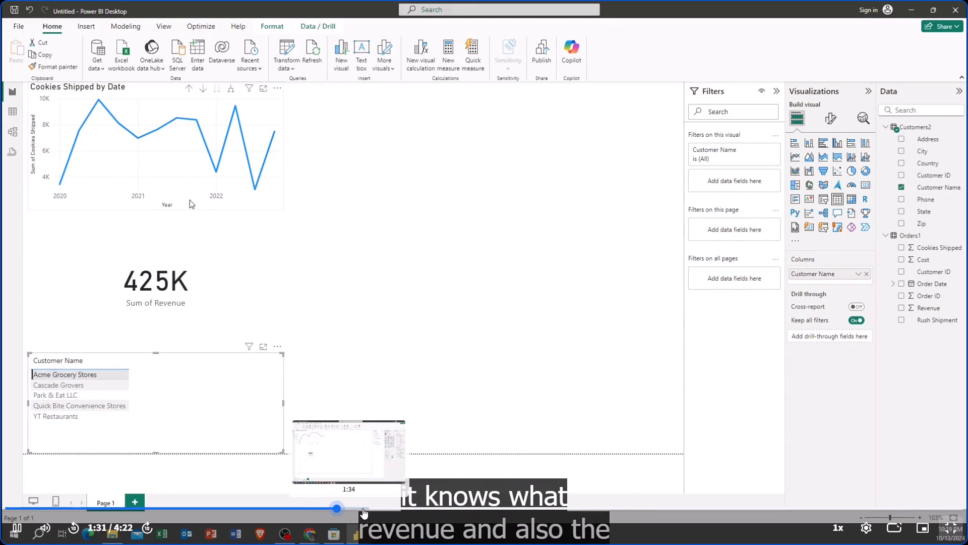
double_click(371, 508)
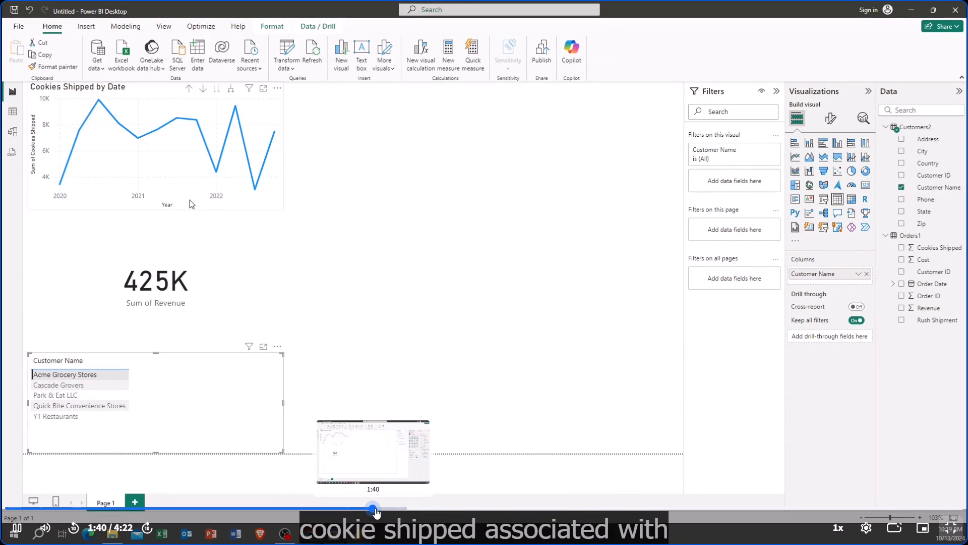
left_click(403, 504)
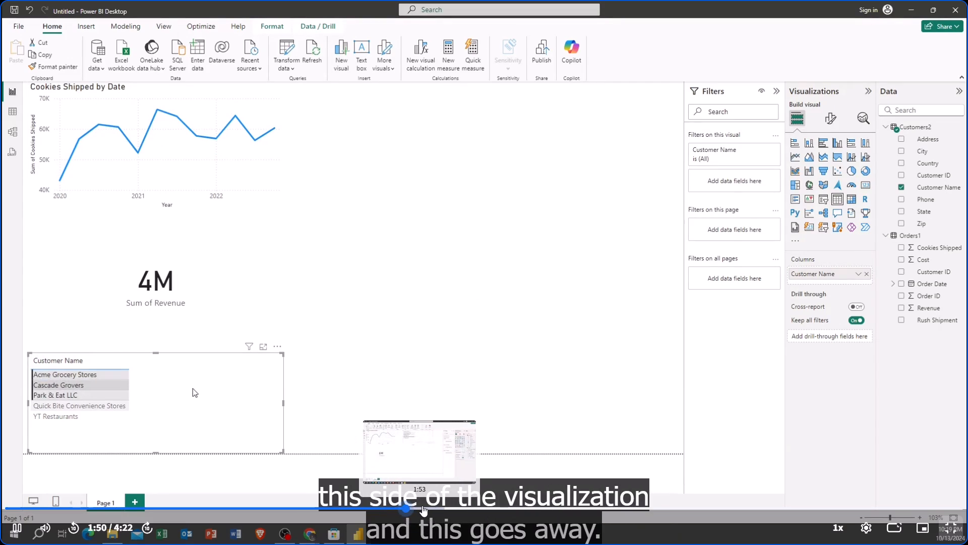
left_click(432, 506)
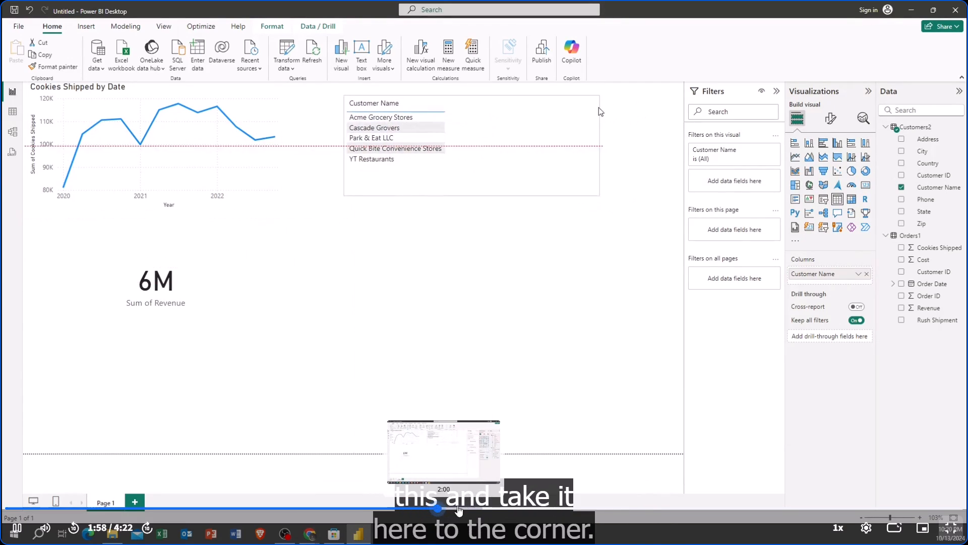
left_click(488, 506)
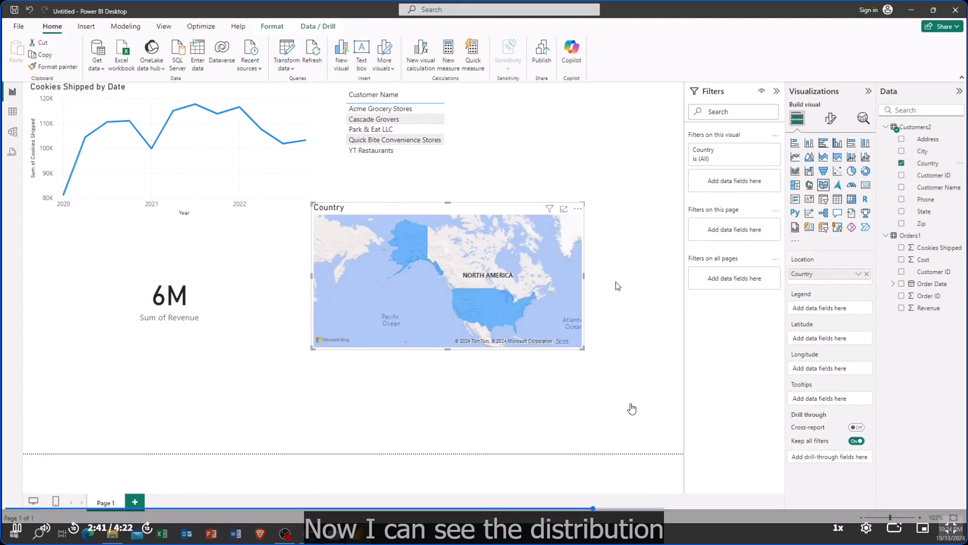
left_click(632, 400)
left_click(950, 529)
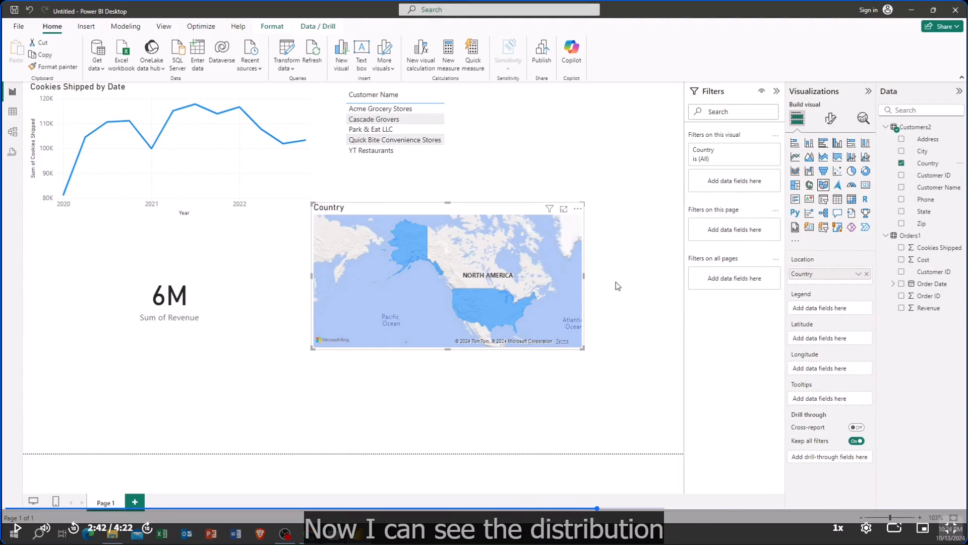
Switch back to Power BI Desktop and move the Customer Name table to the right of the line chart, near the page top.
left_click(650, 537)
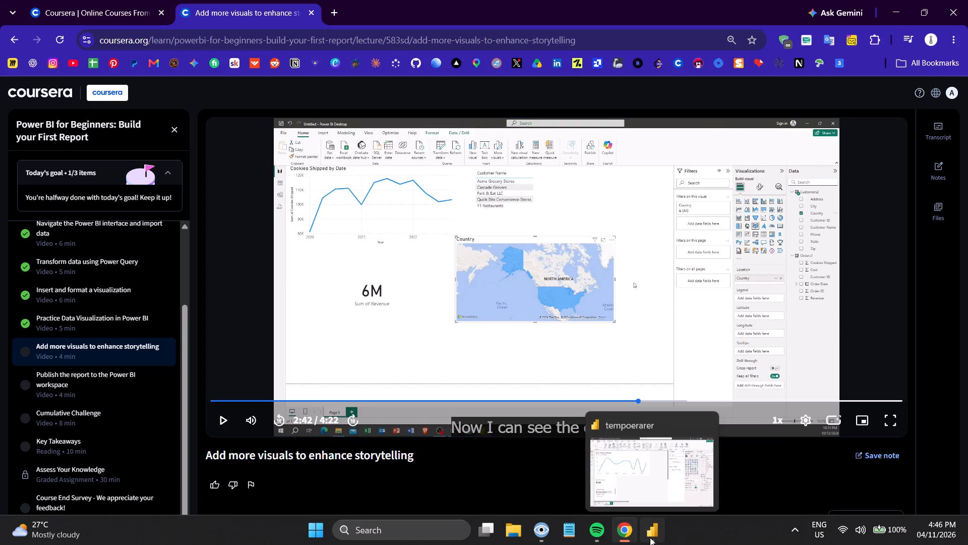
left_click_drag(179, 474, 184, 474)
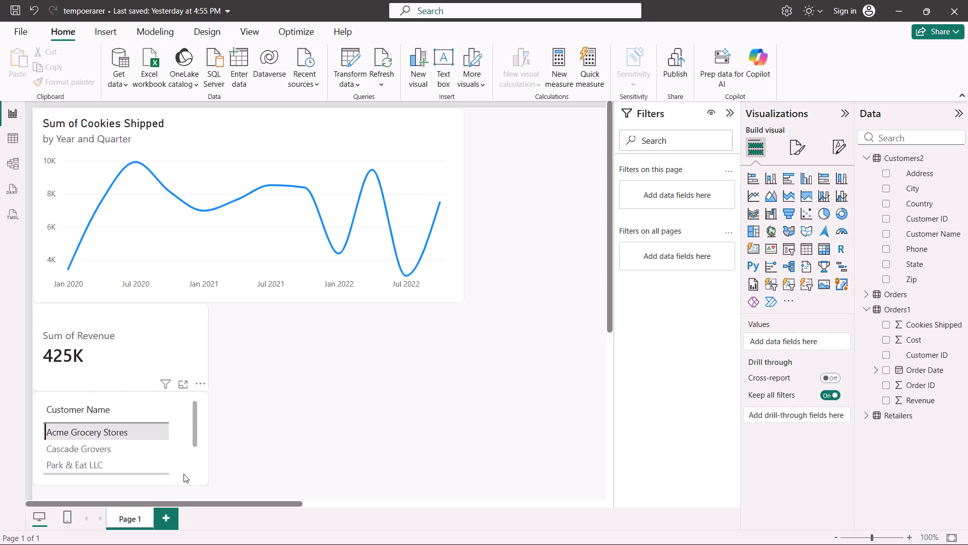
left_click_drag(184, 474, 230, 472)
left_click_drag(207, 397, 252, 395)
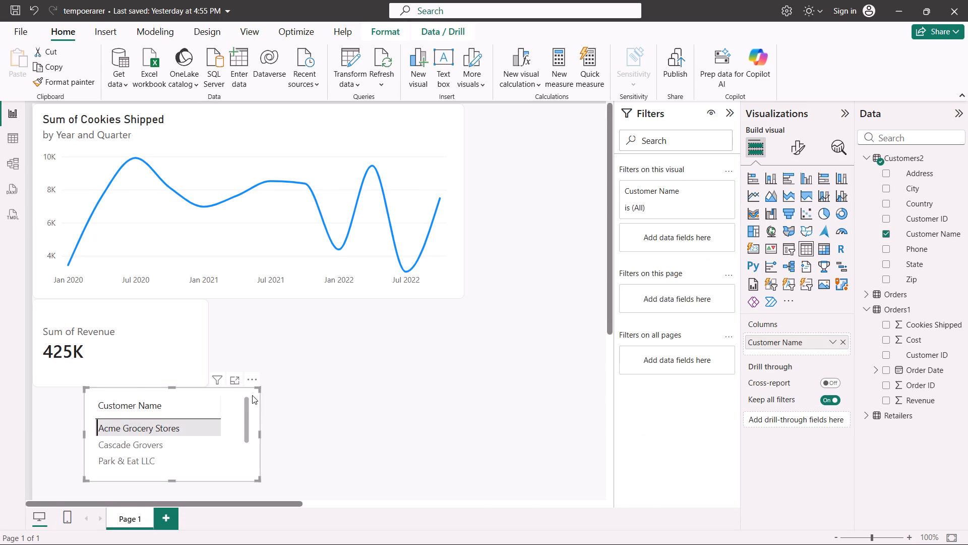
left_click_drag(229, 392, 604, 115)
Narrow the Cookies Shipped line chart to about four fifths of its width.
left_click(449, 267)
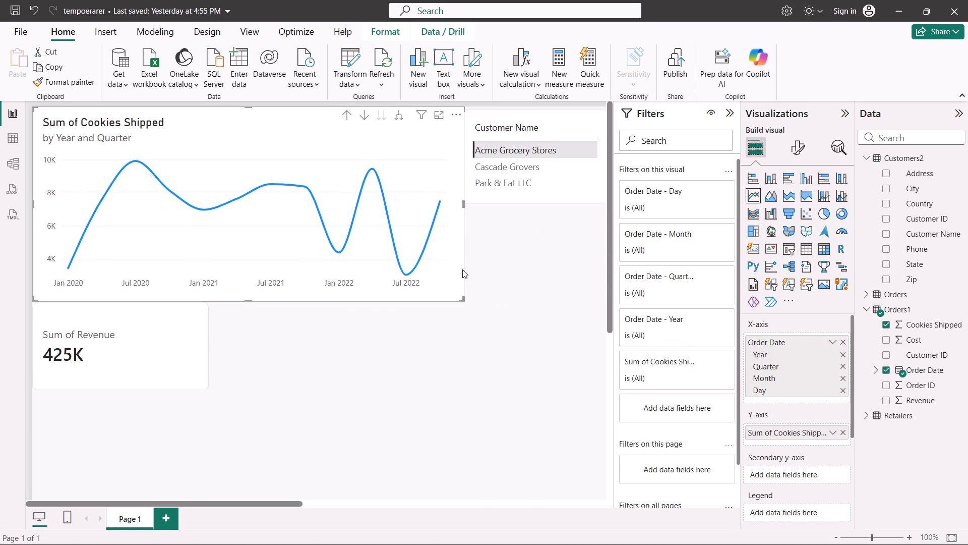
left_click_drag(463, 203, 436, 202)
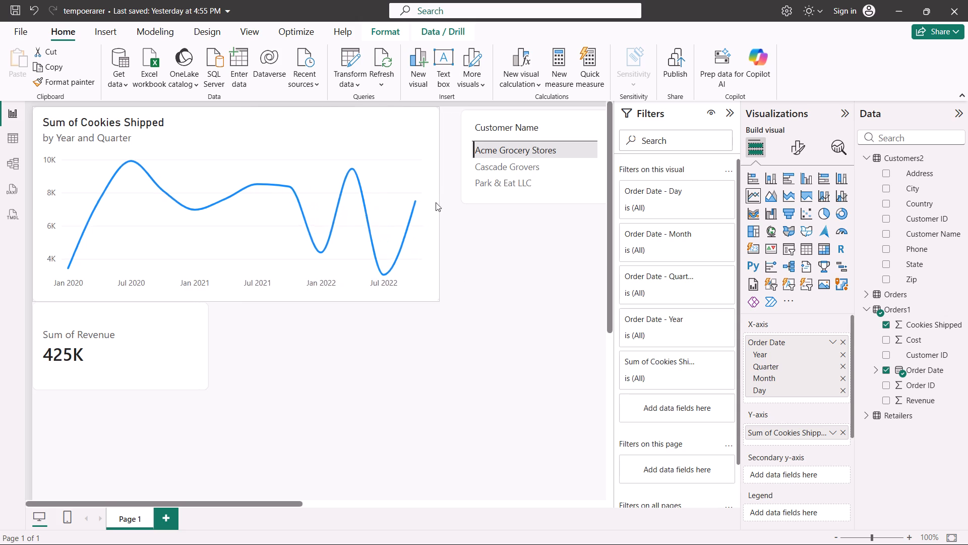
left_click_drag(436, 202, 377, 202)
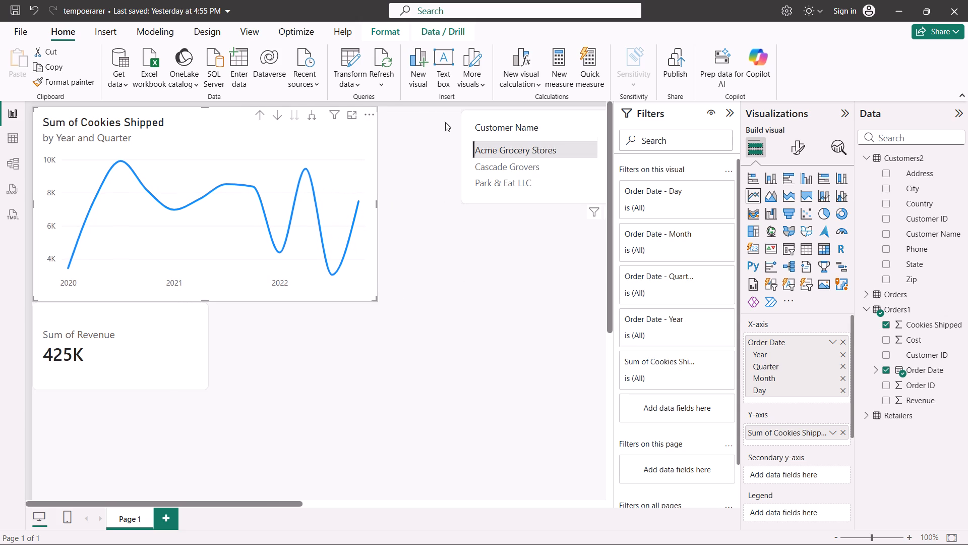
Set the Customer Name table against the line chart's right edge and lengthen it until all five customer names fit.
left_click_drag(463, 122, 398, 132)
left_click_drag(404, 127, 385, 120)
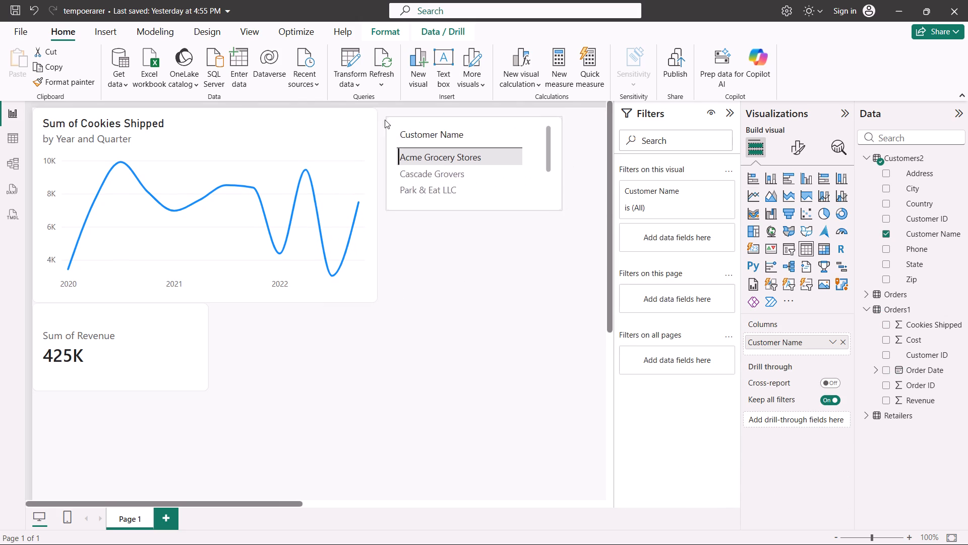
left_click_drag(385, 120, 384, 119)
left_click_drag(465, 204, 461, 265)
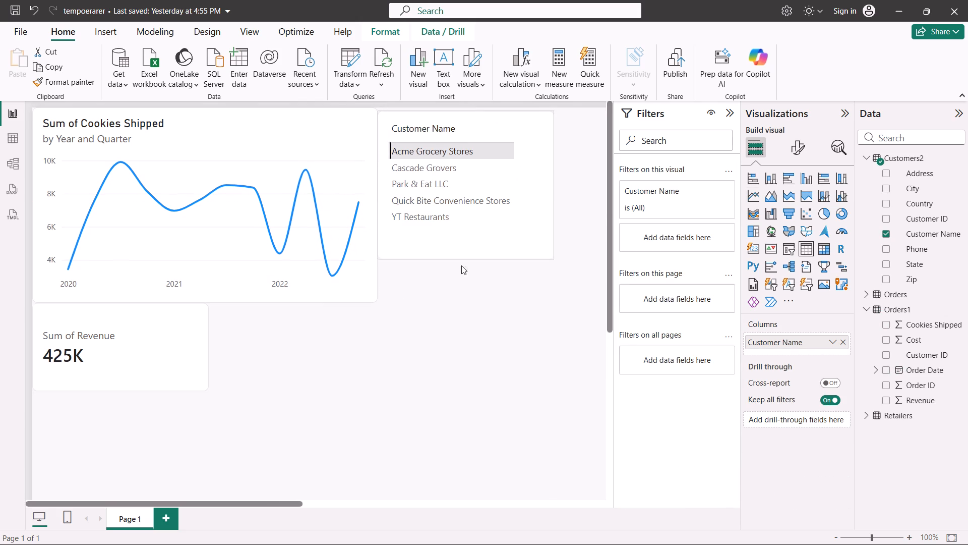
left_click_drag(461, 265, 467, 234)
left_click(463, 317)
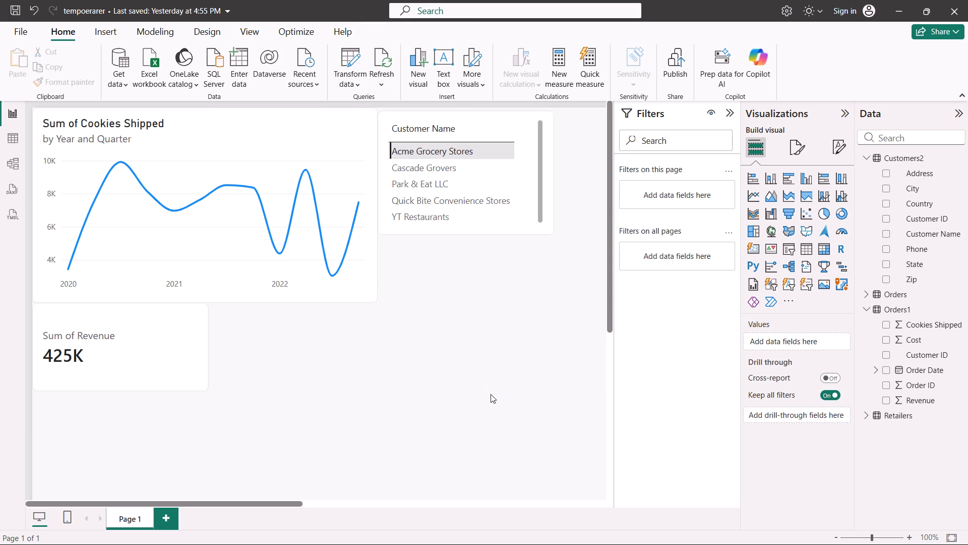
left_click(443, 413)
Insert a map visual between the revenue card and the area below the table, enlarged to about 1.6 times its default width.
left_click(778, 234)
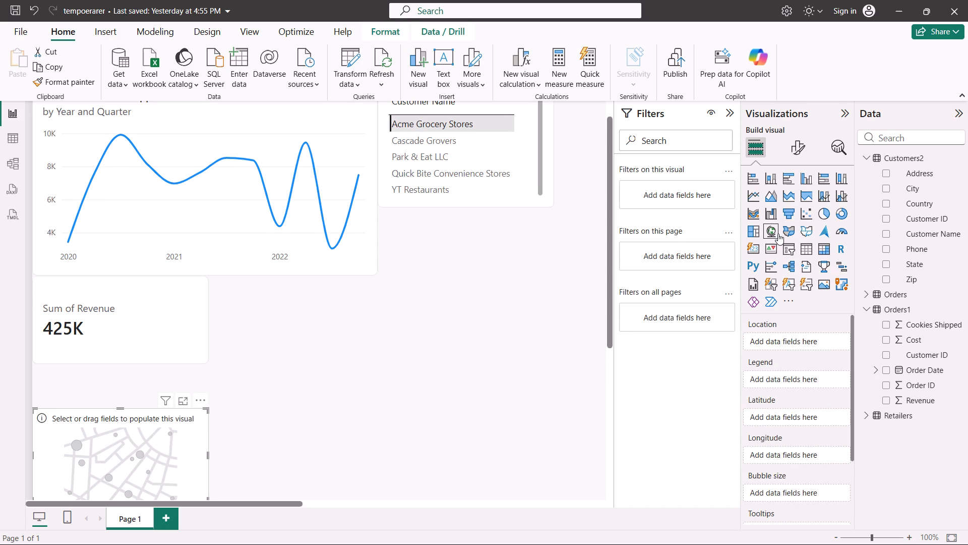
left_click_drag(126, 456, 306, 326)
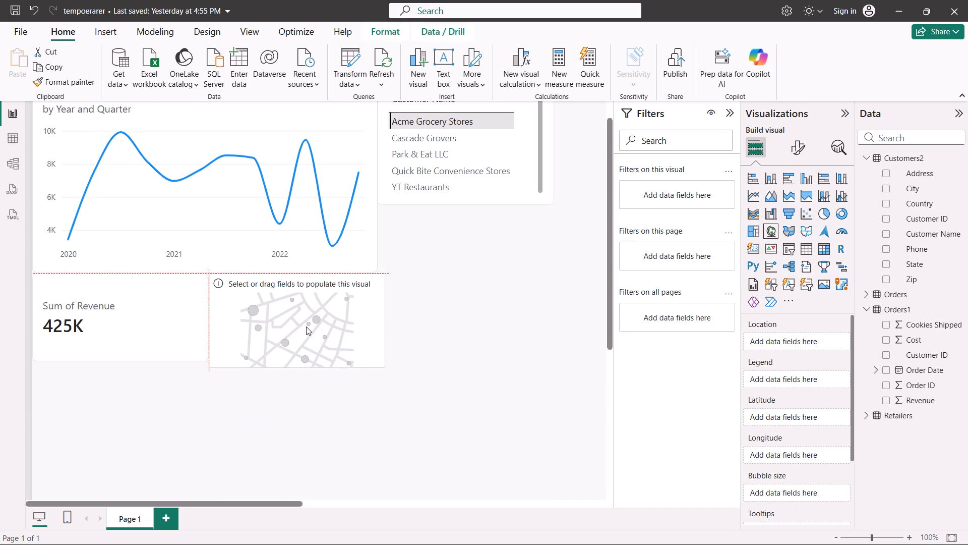
left_click_drag(306, 326, 301, 323)
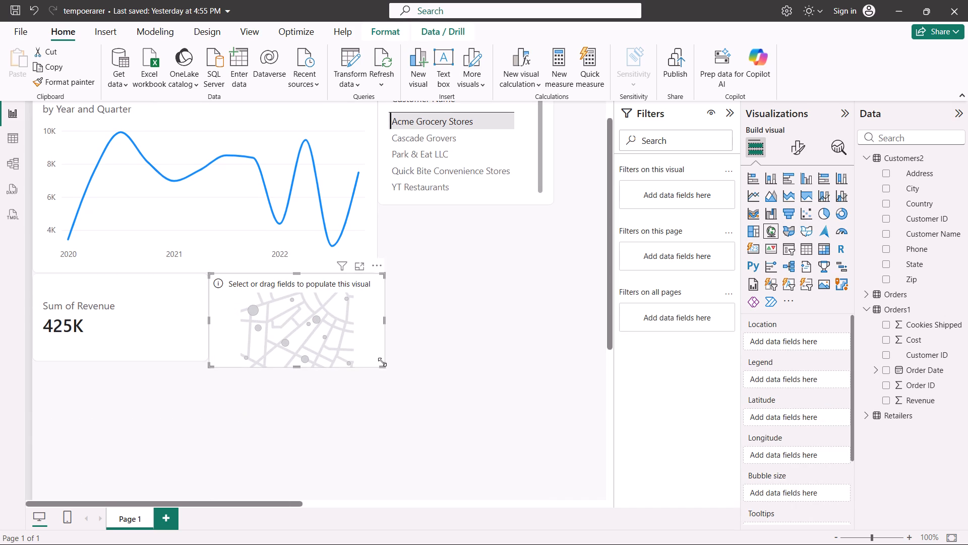
left_click_drag(384, 363, 491, 429)
left_click(450, 403)
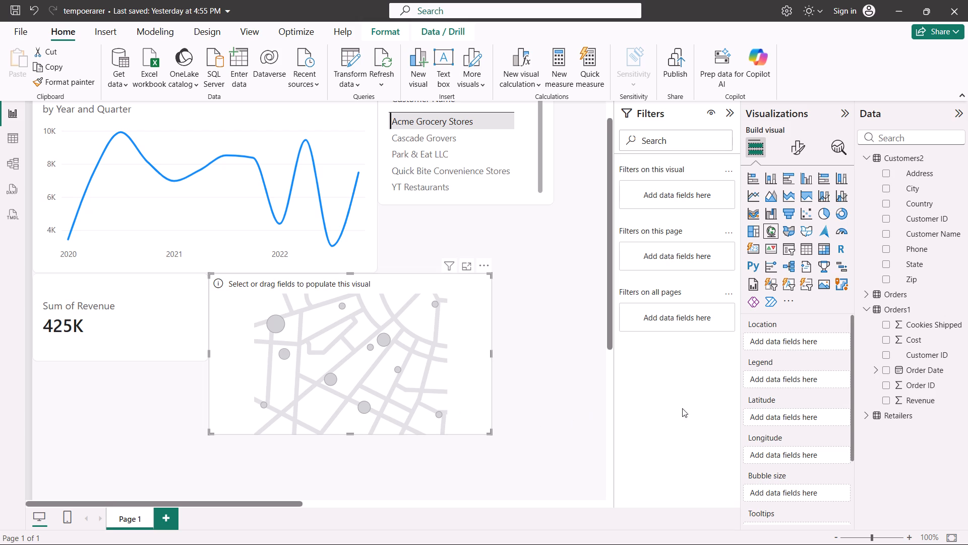
Assign Country from Customers2 as the map's location and change the visual to a shape map, trying the filled map first.
left_click(883, 205)
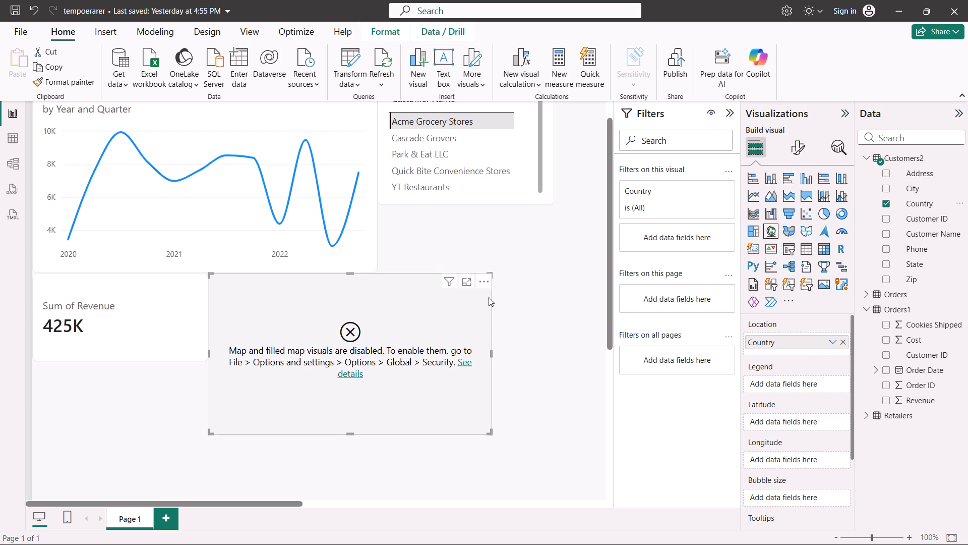
left_click(789, 229)
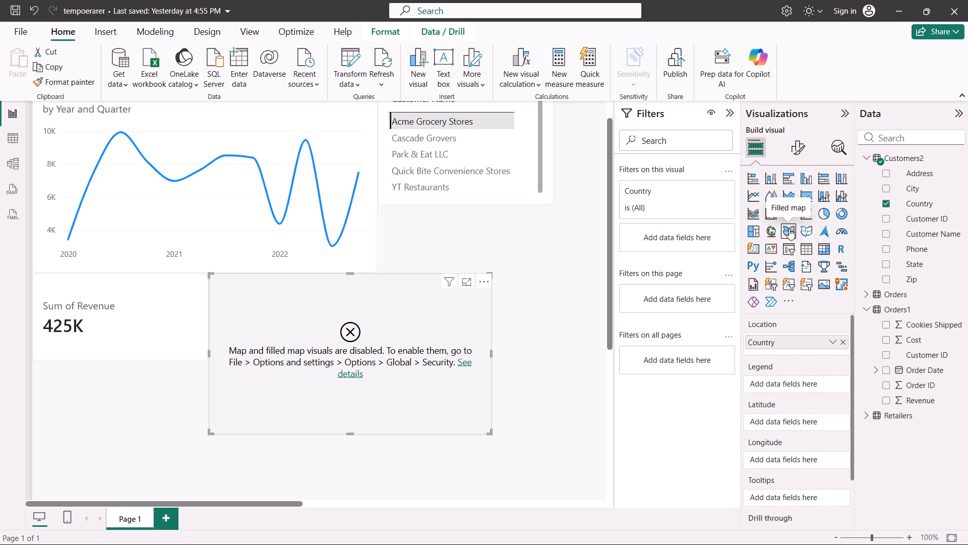
left_click(800, 229)
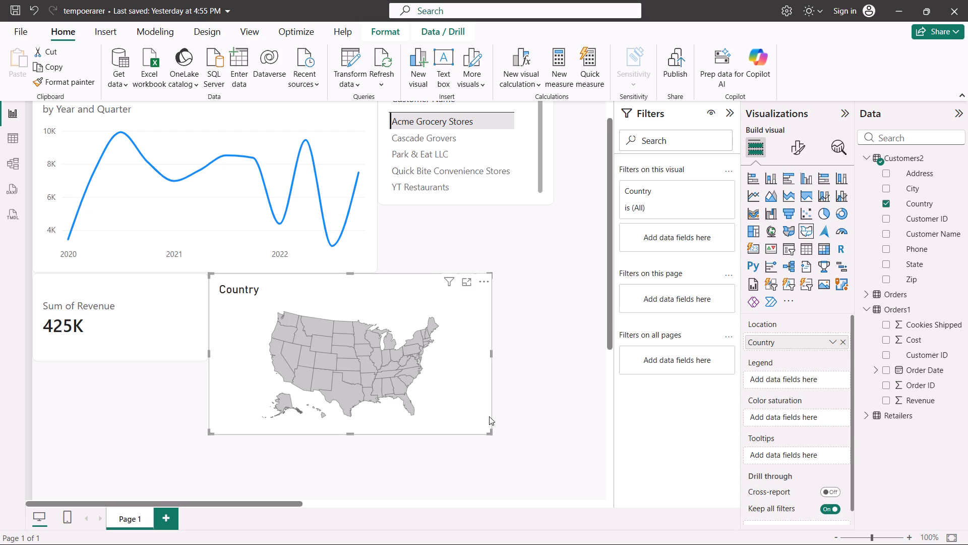
Enlarge the Country shape map slightly, making it about a tenth wider.
left_click_drag(490, 433, 523, 451)
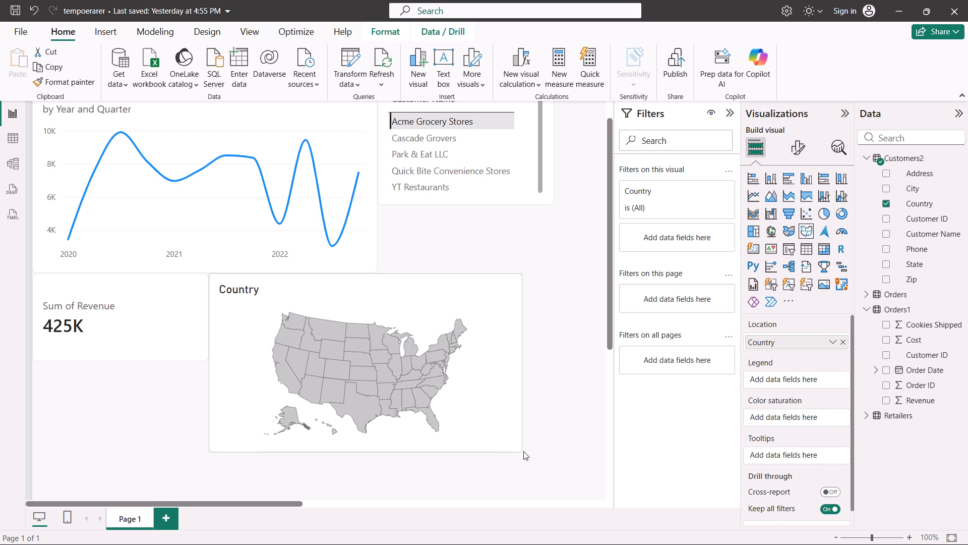
left_click_drag(523, 451, 516, 438)
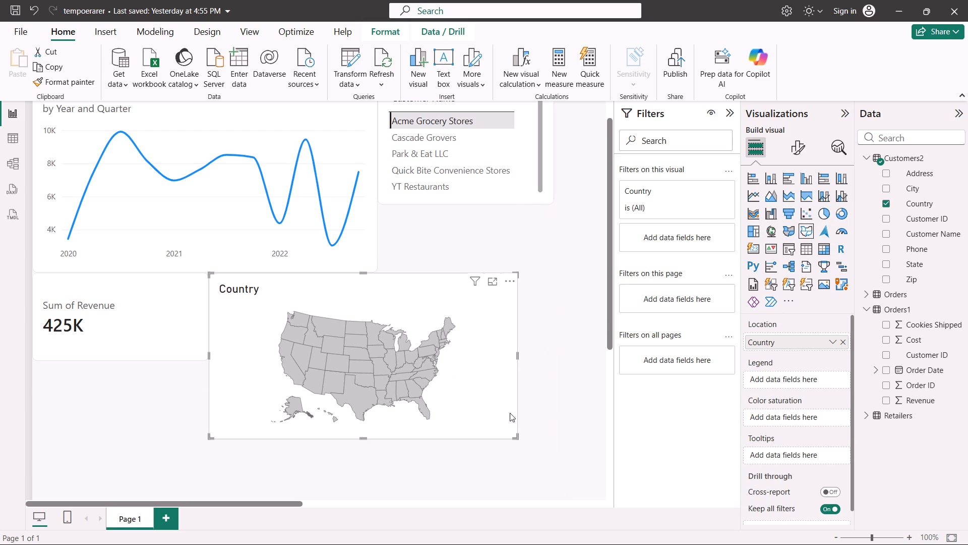
Check how the visuals respond to selecting Cascade Grovers, Park & Eat LLC and Acme Grocery Stores in the Customer Name table.
left_click(437, 142)
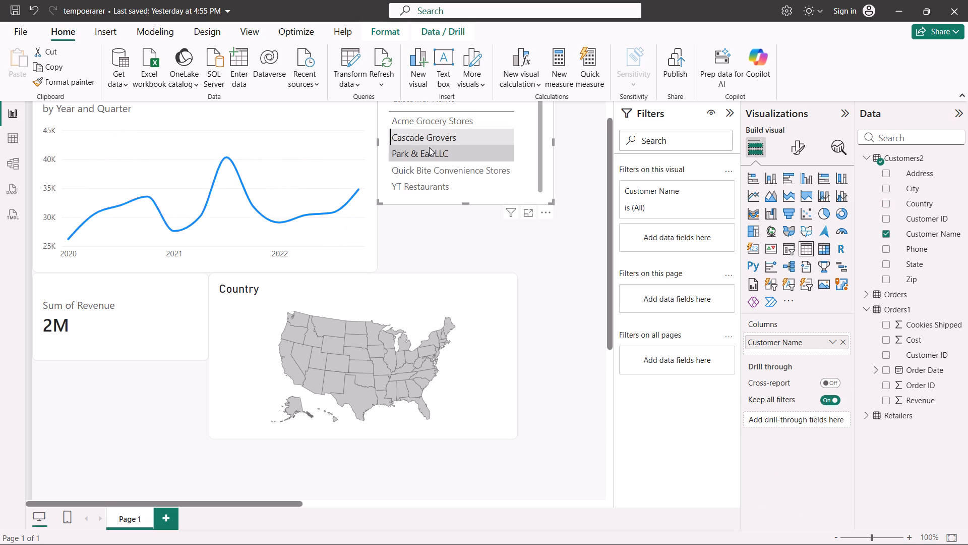
left_click(429, 149)
left_click(437, 122)
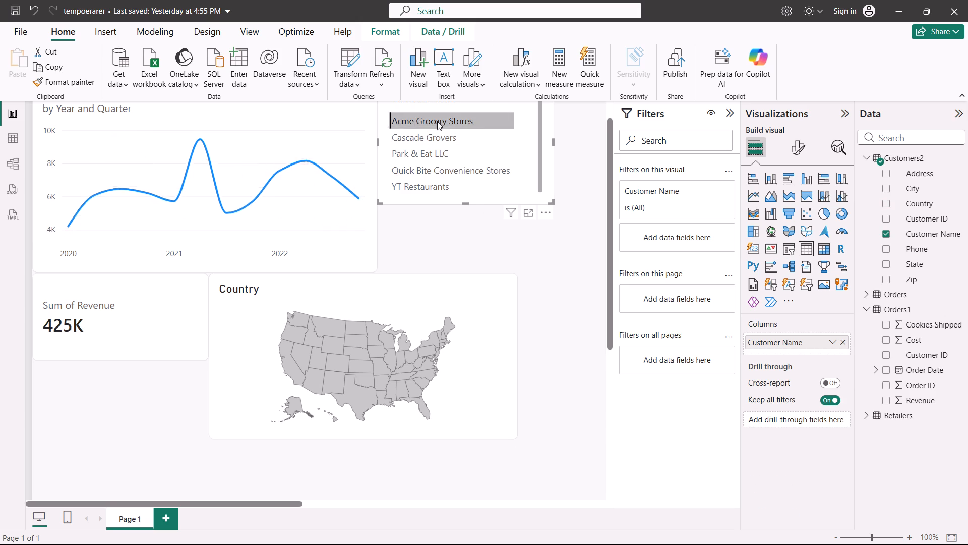
left_click(500, 471)
left_click(474, 393)
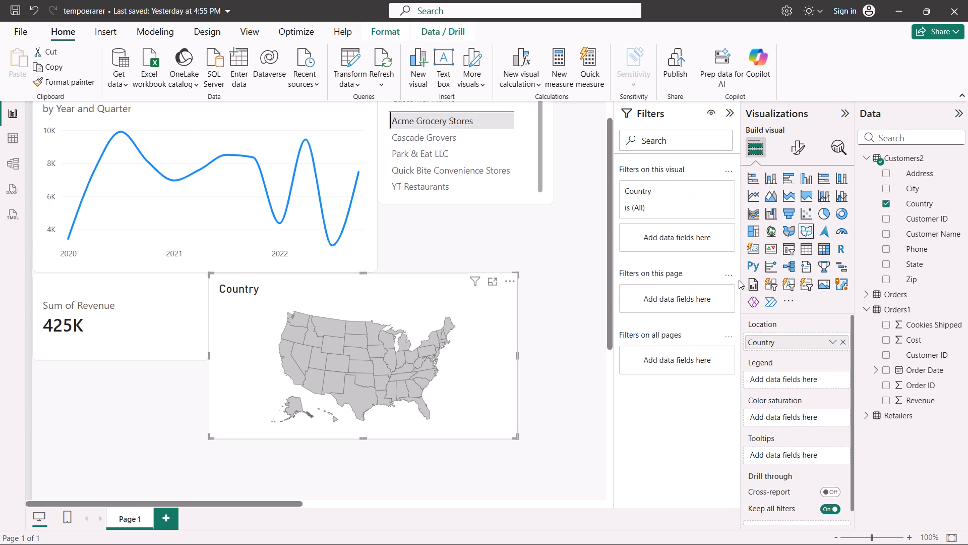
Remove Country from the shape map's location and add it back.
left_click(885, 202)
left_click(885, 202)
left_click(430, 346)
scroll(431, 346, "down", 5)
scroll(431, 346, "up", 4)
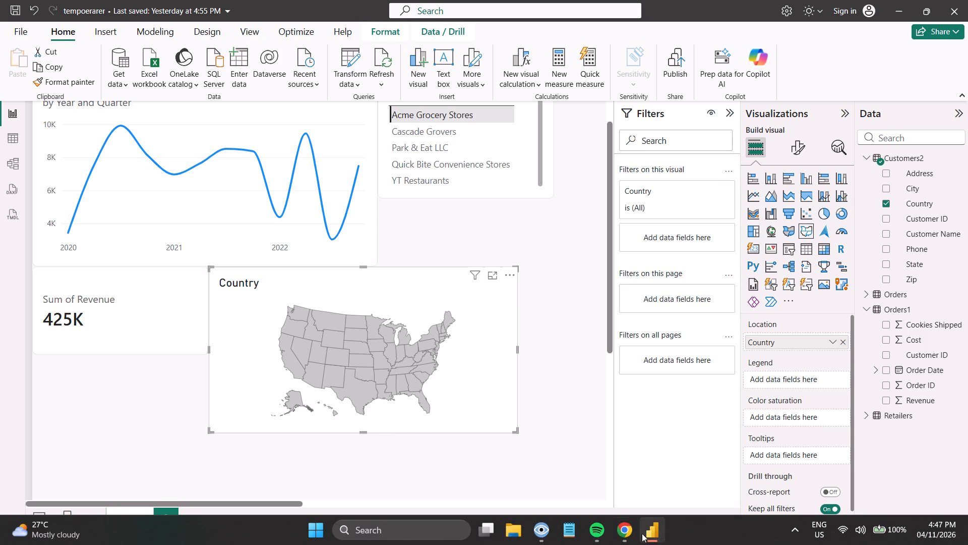
Switch to Chrome and replay the Coursera lesson's map section in full screen to examine how the Country map is built.
left_click(627, 538)
left_click(889, 424)
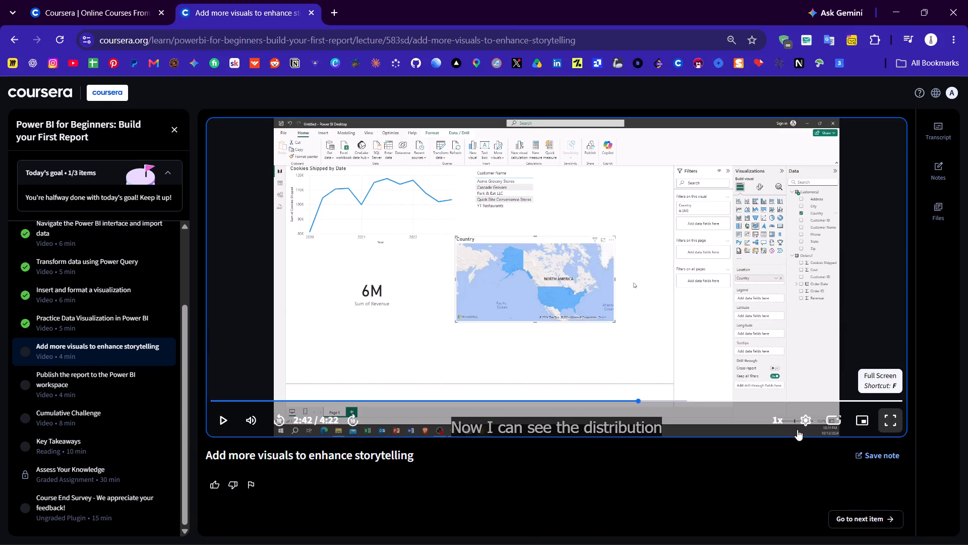
left_click(561, 501)
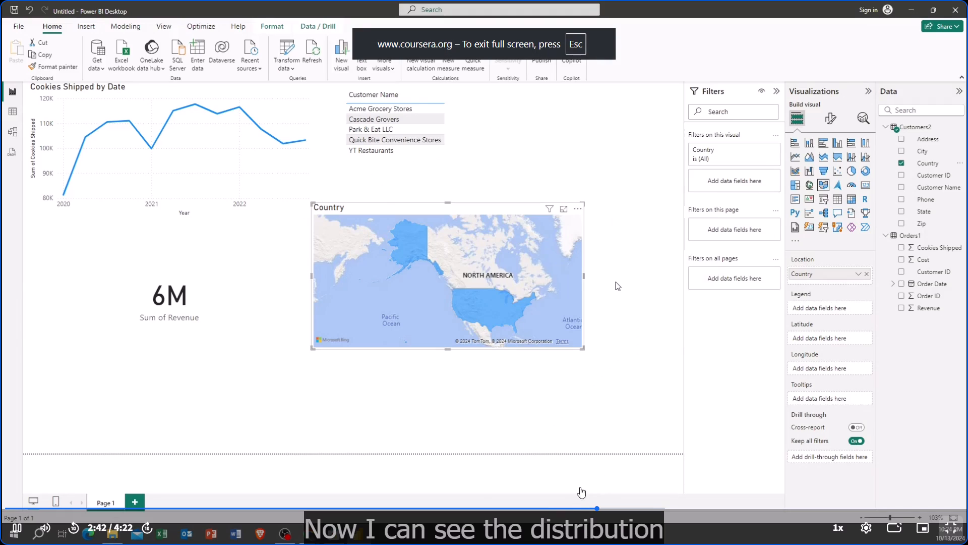
left_click(537, 504)
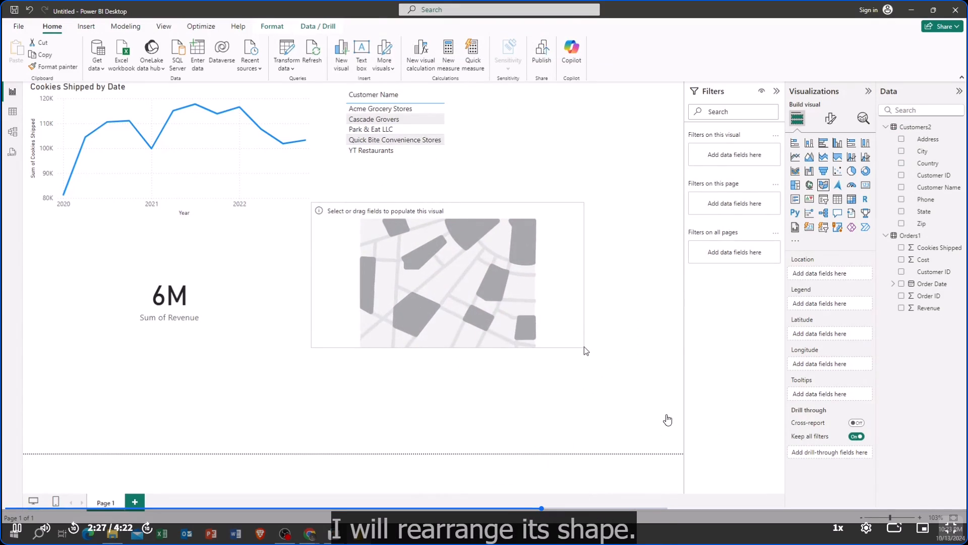
left_click(667, 403)
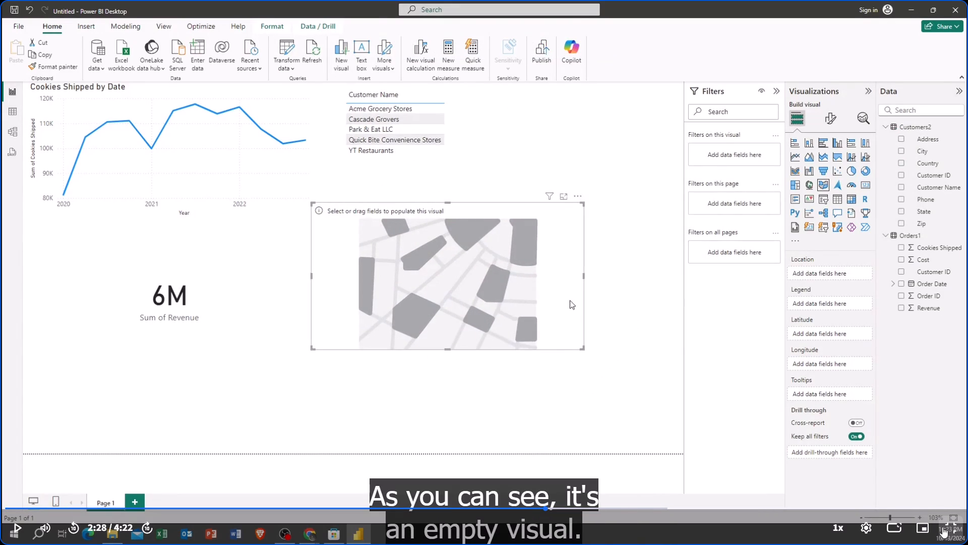
left_click(948, 527)
left_click(897, 9)
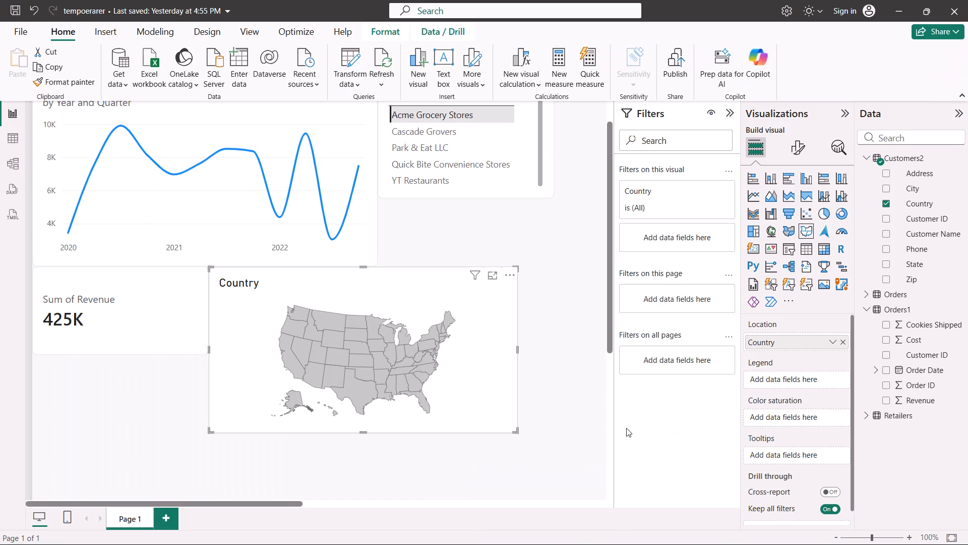
Delete the Country shape map from the report page.
left_click(447, 385)
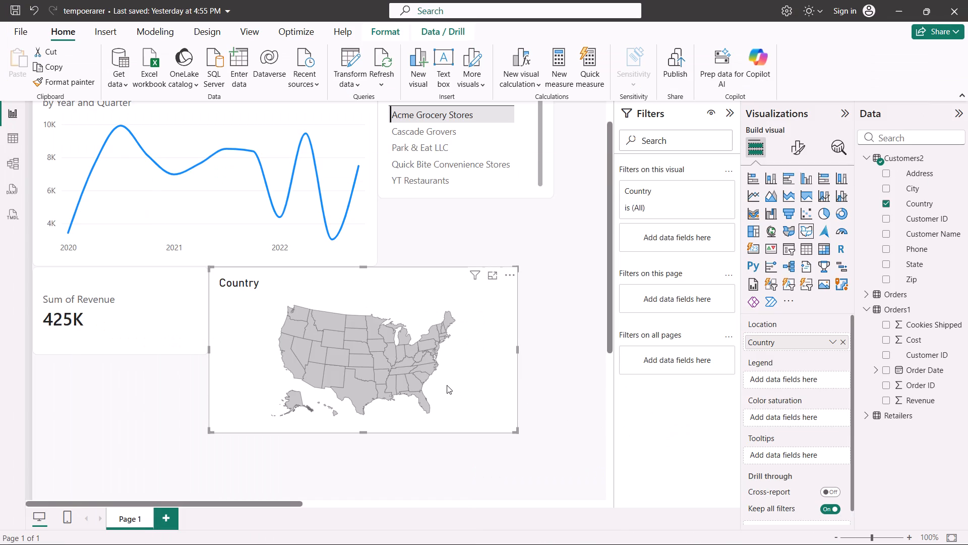
key("Delete")
left_click(447, 385)
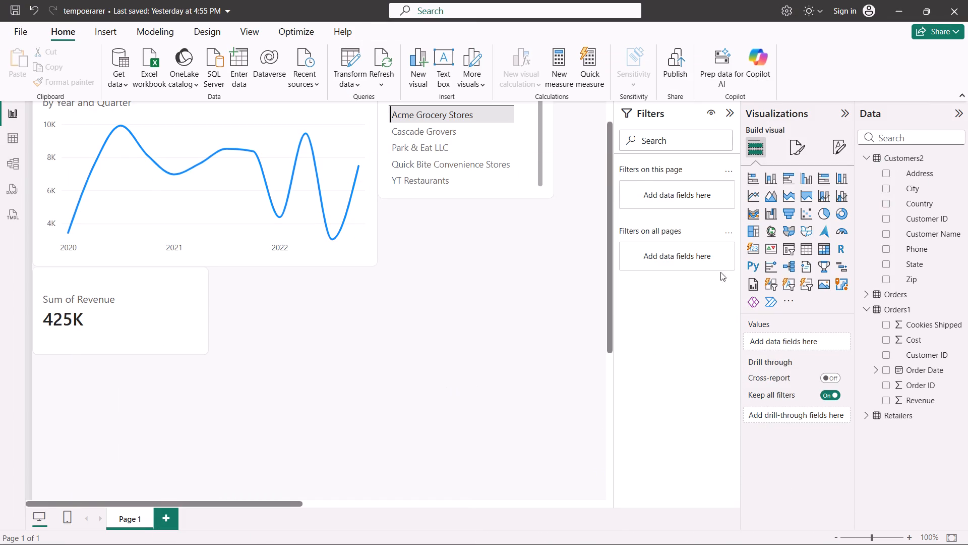
Create a new visual from Country in Customers2, change it to a filled map, and place it beside the Sum of Revenue card.
left_click(885, 205)
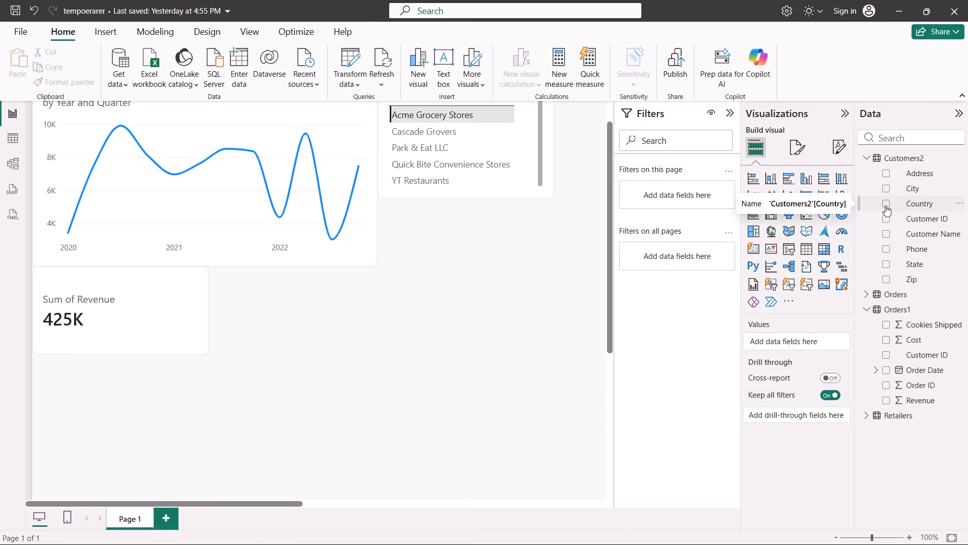
left_click(793, 230)
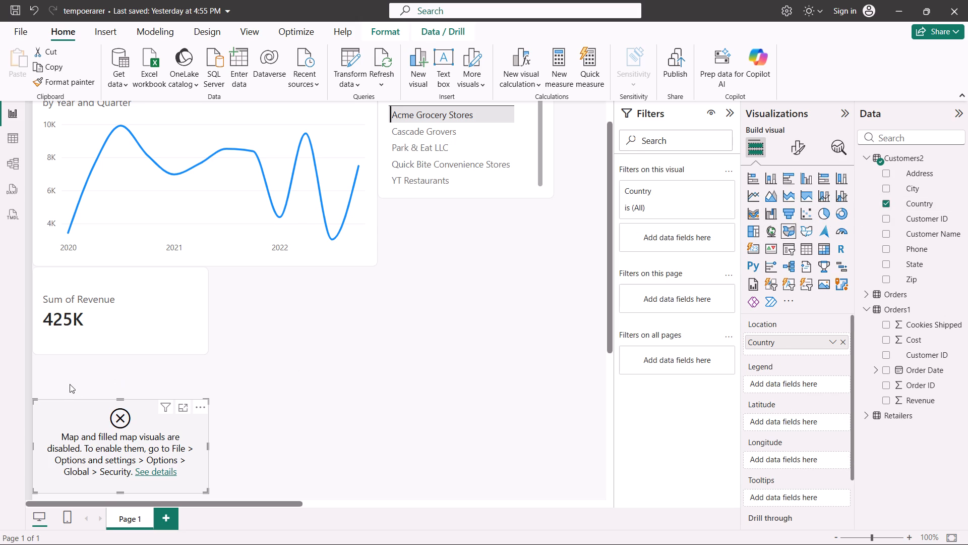
left_click_drag(68, 419, 159, 411)
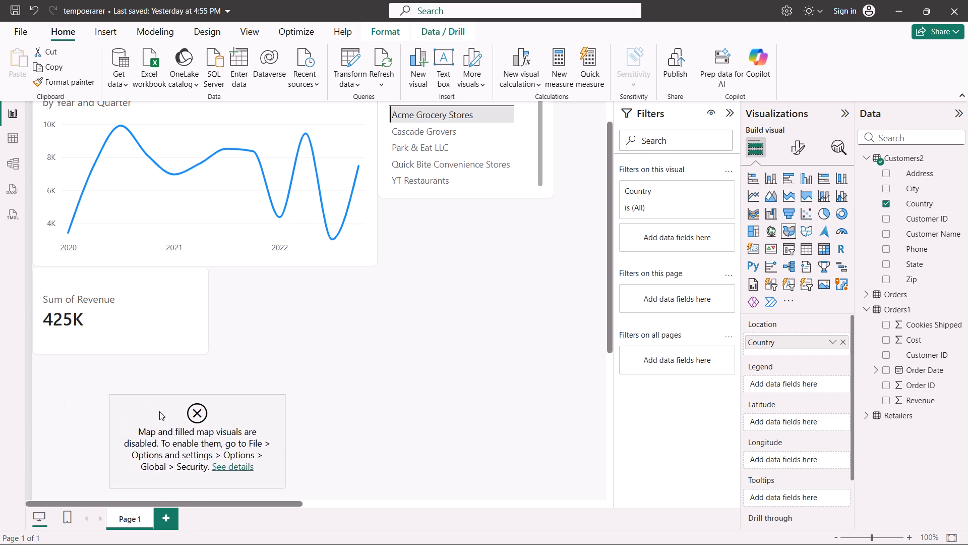
left_click_drag(159, 411, 241, 331)
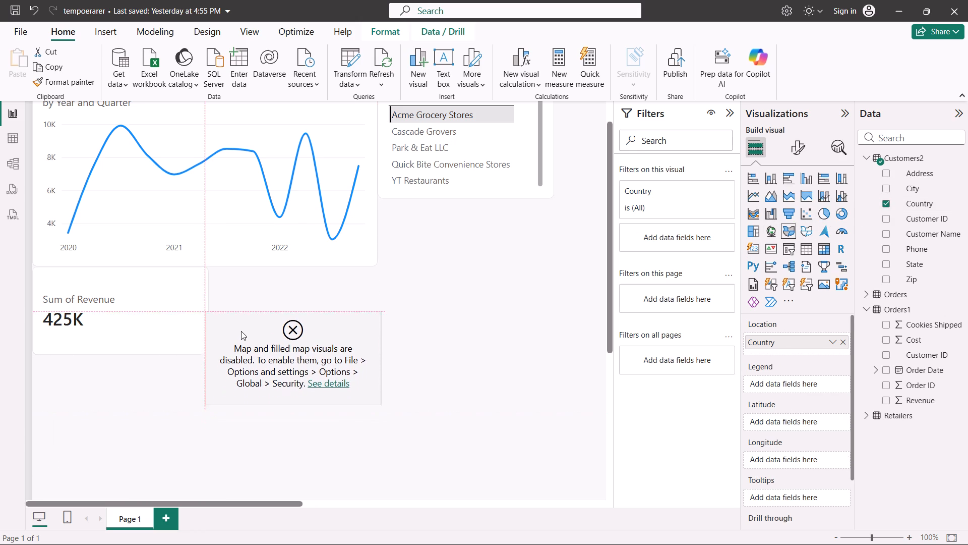
left_click_drag(241, 331, 241, 331)
Review the error details of the disabled filled map visual.
left_click(324, 384)
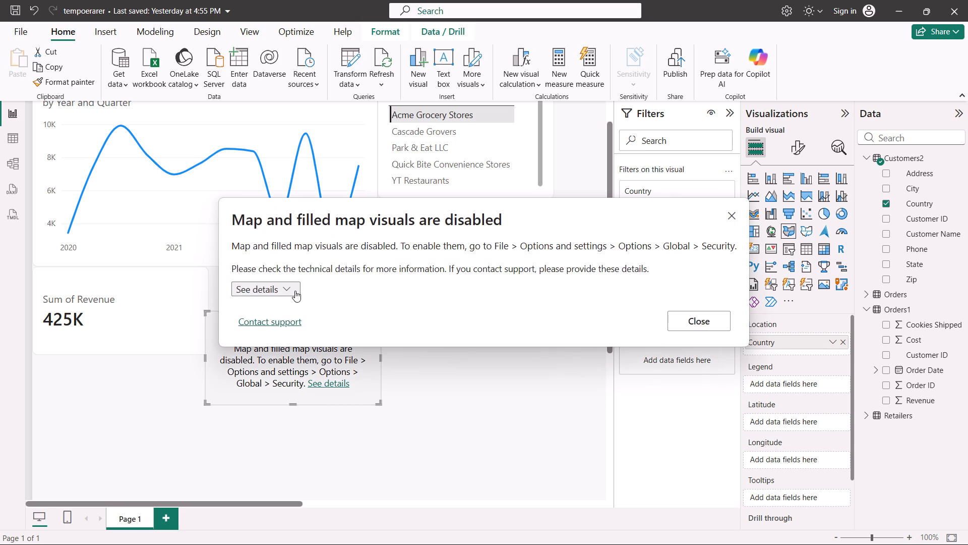
left_click(295, 291)
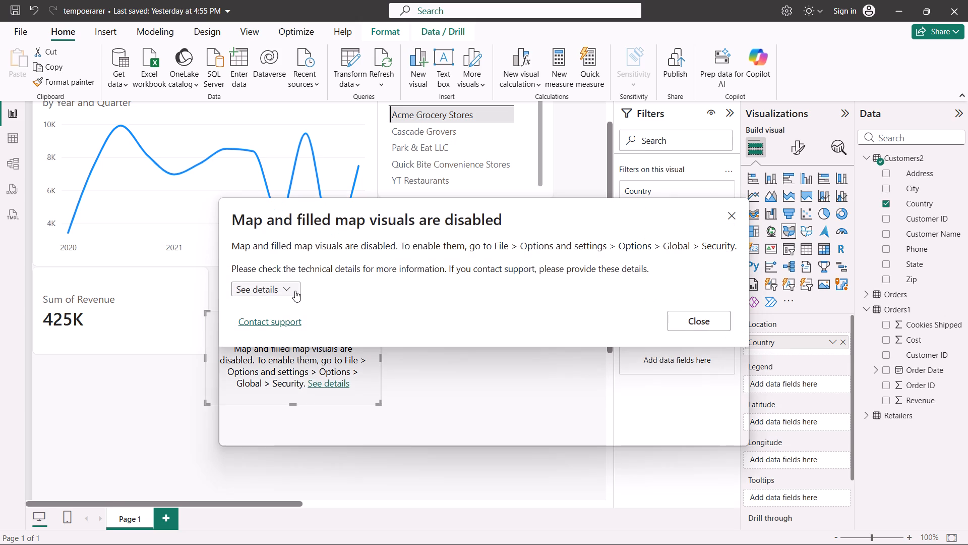
left_click(295, 291)
left_click(734, 212)
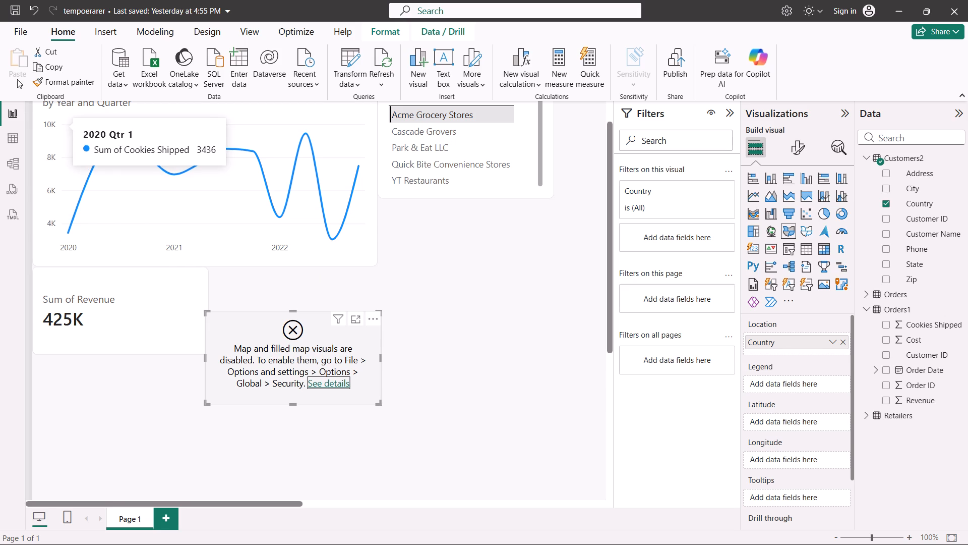
In the global Security options, set Data Extensions to allow any extension to load without validation or warning.
left_click(22, 35)
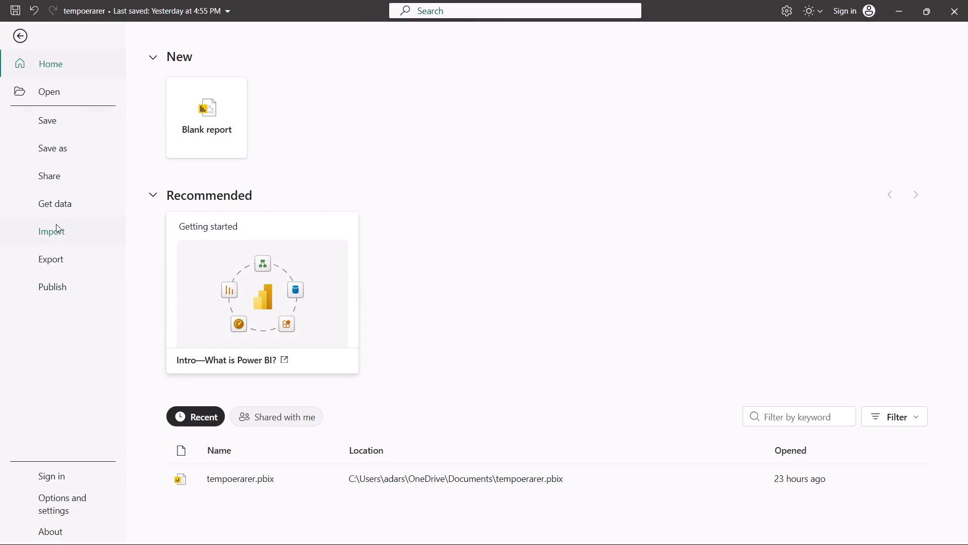
left_click(62, 496)
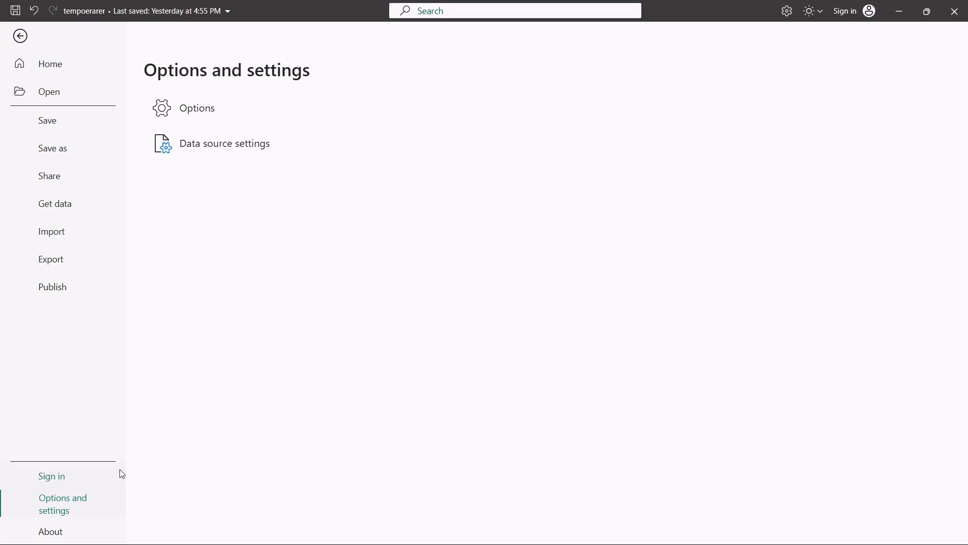
left_click(190, 108)
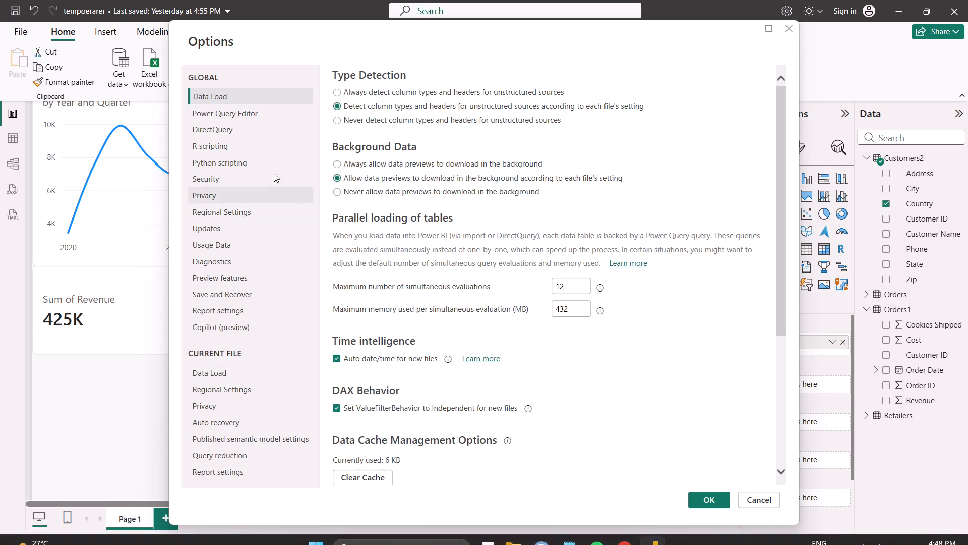
left_click_drag(235, 37, 507, 74)
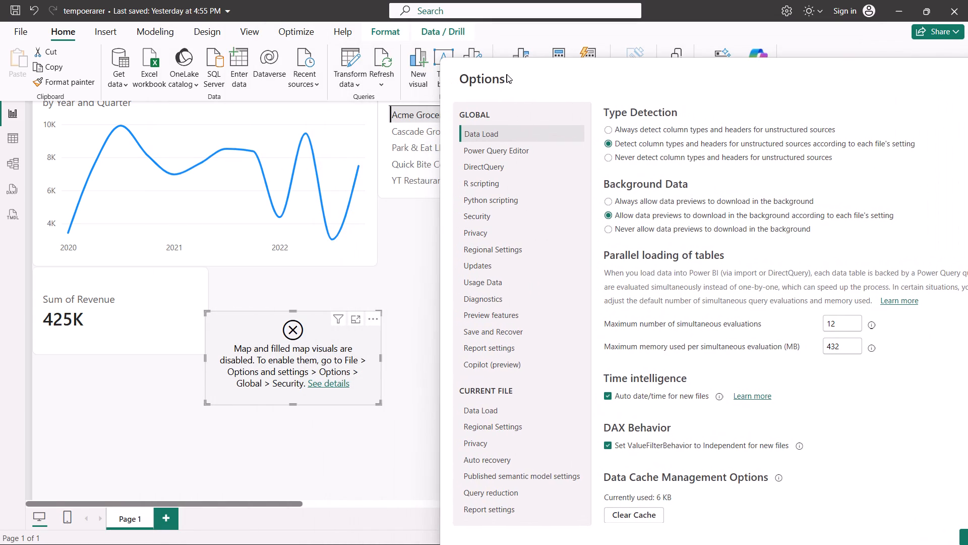
left_click_drag(507, 74, 486, 80)
left_click(460, 224)
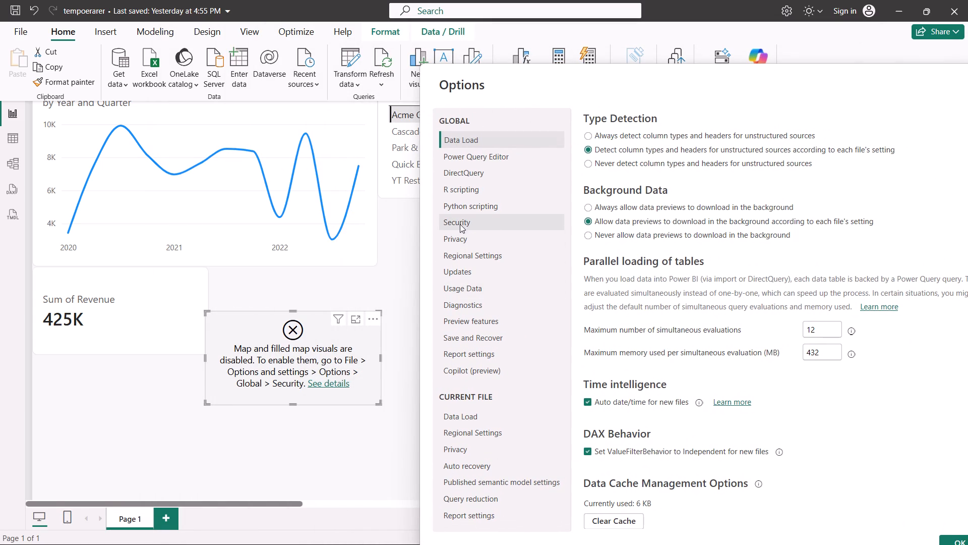
left_click_drag(639, 88, 604, 87)
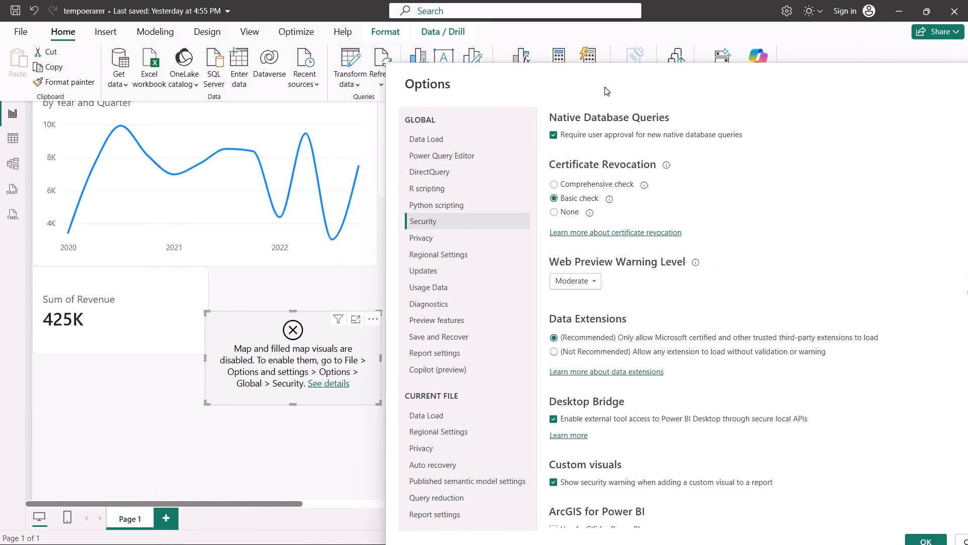
left_click_drag(604, 87, 473, 74)
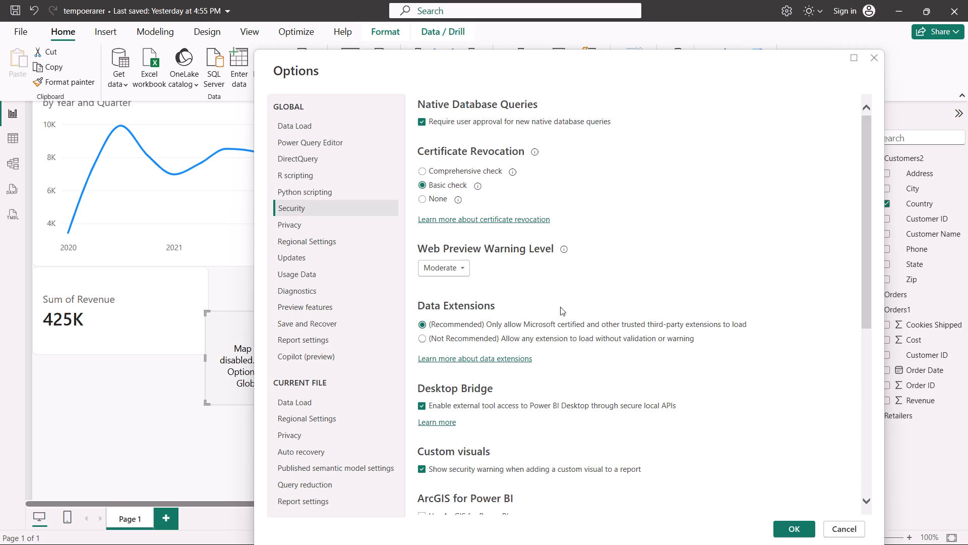
left_click(548, 339)
Turn off the custom visual security warning, enable the use of Map and Filled Map visuals, and apply the options.
scroll(697, 357, "down", 2)
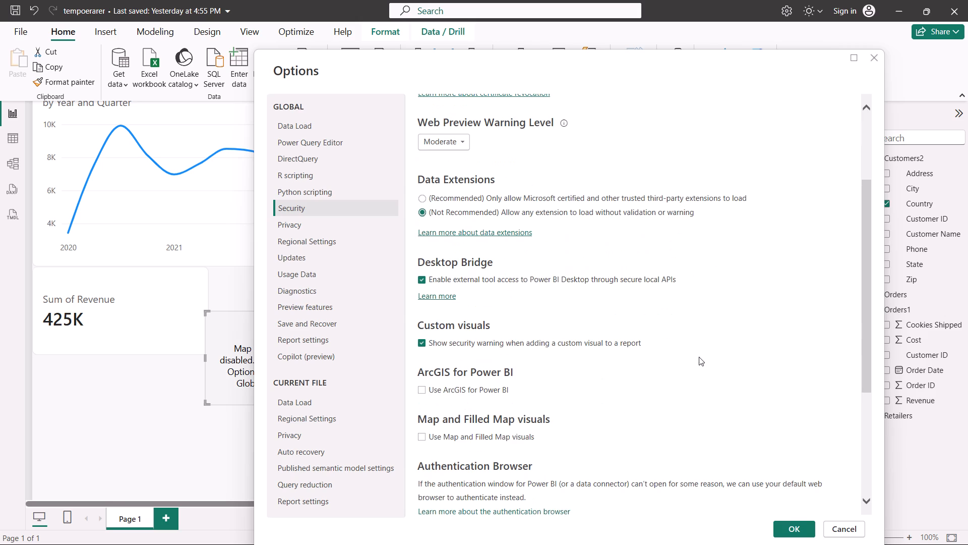
scroll(699, 357, "down", 2)
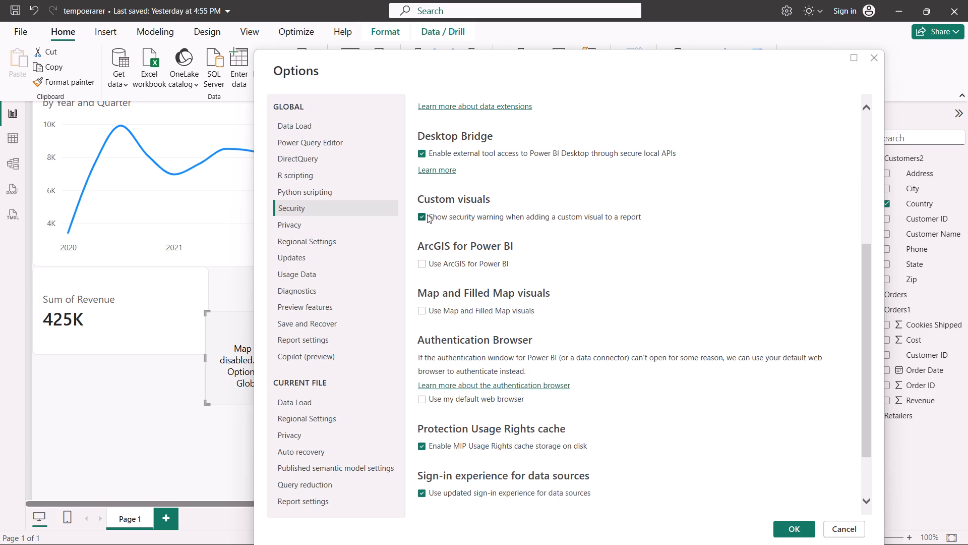
left_click(427, 214)
left_click(517, 311)
left_click(795, 527)
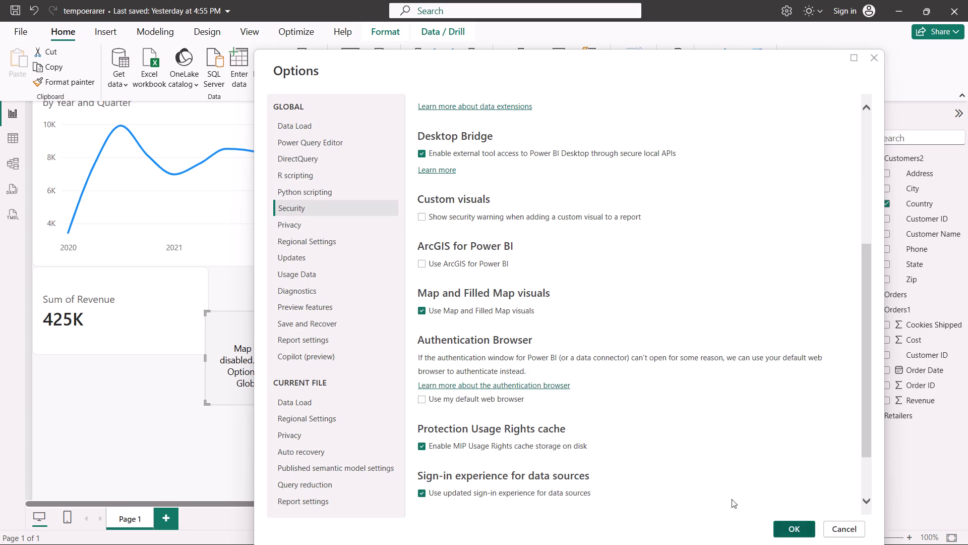
left_click(658, 309)
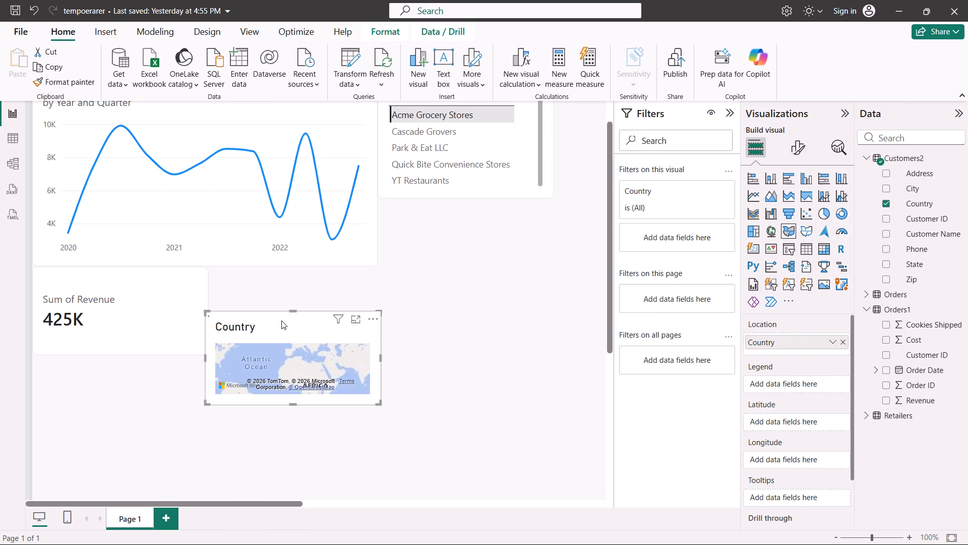
Align the filled map's top with the Sum of Revenue card and enlarge it to about 1.8 times its width and twice its height.
left_click_drag(277, 326, 278, 285)
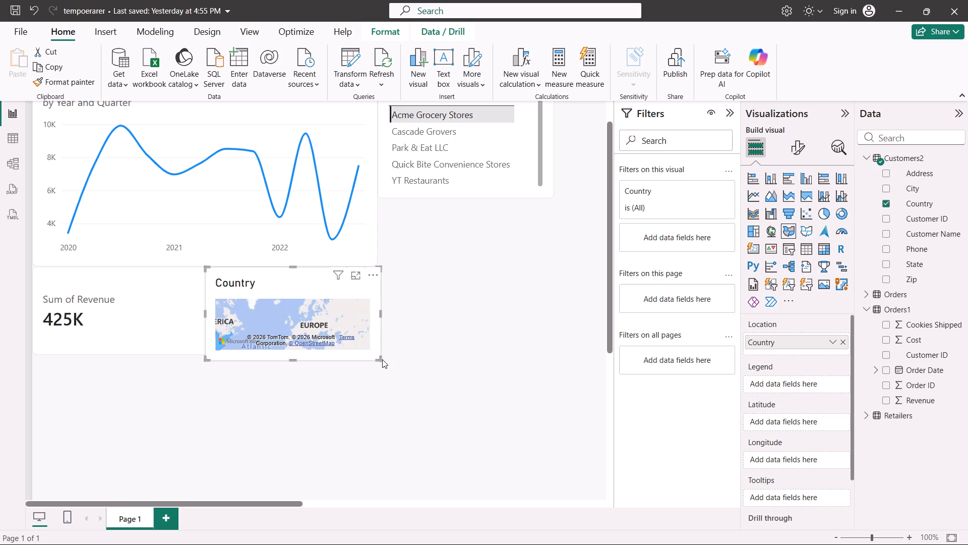
left_click_drag(377, 356, 515, 467)
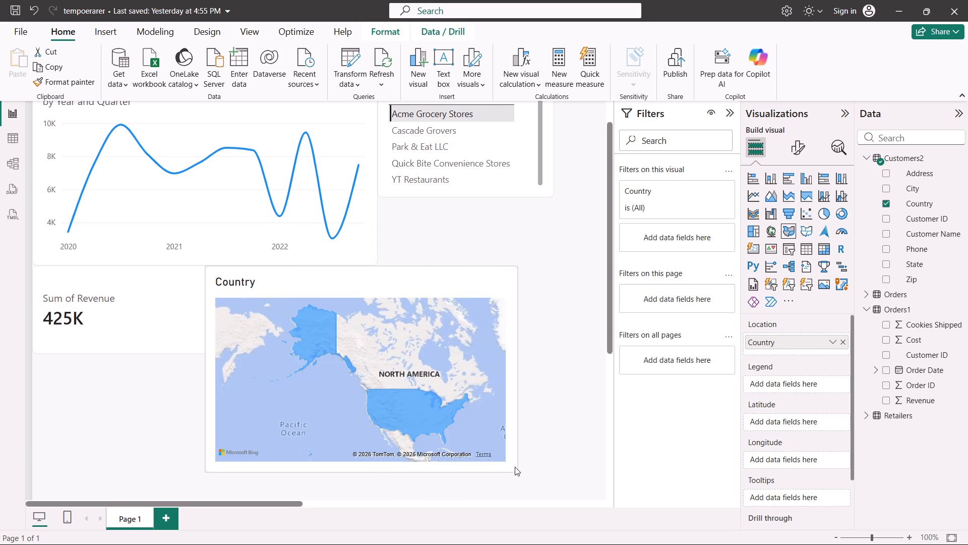
Enlarge the Country filled map slightly outward from its lower corner.
left_click_drag(515, 467, 518, 471)
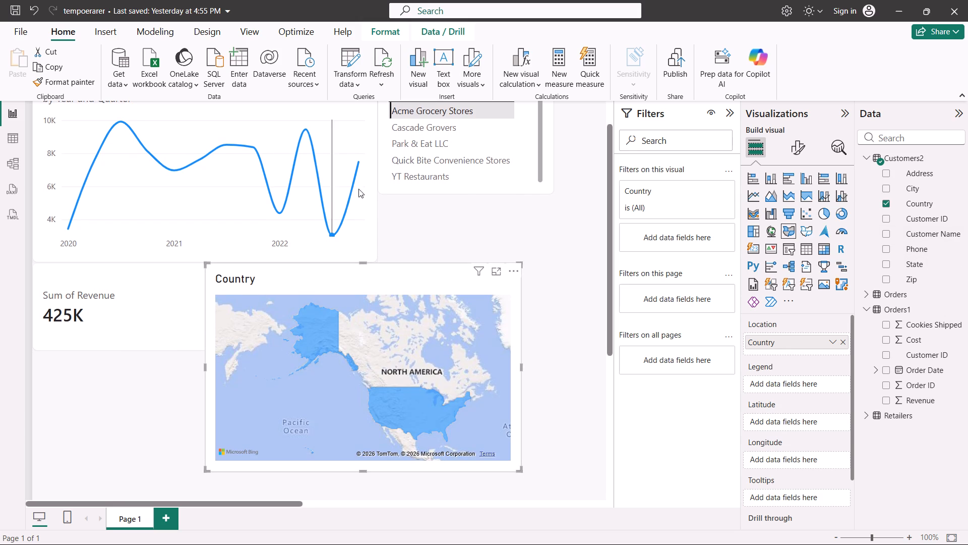
Cross-filter the report by selecting Cascade Grovers, Park & Eat LLC and Acme Grocery Stores individually in the Customer Name table.
left_click(401, 132)
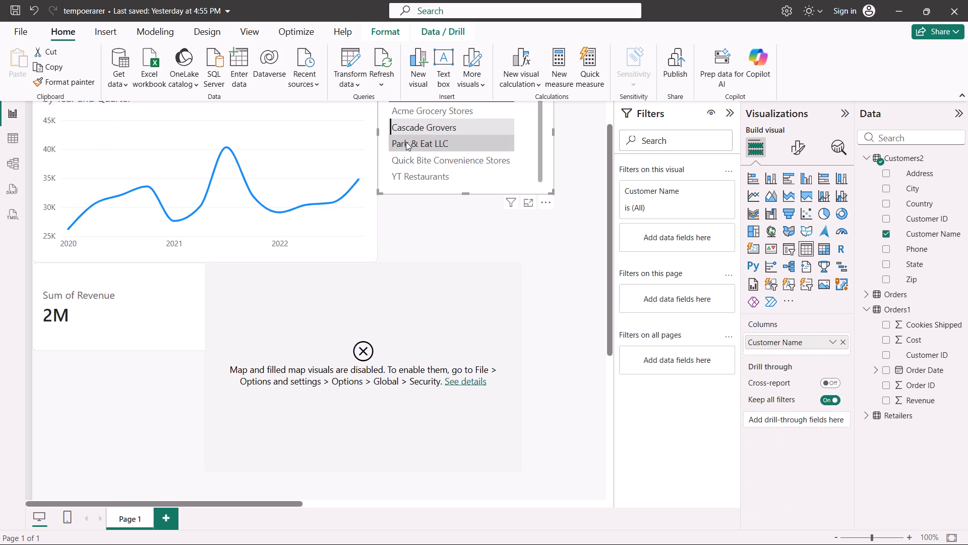
left_click(410, 149)
left_click(427, 130)
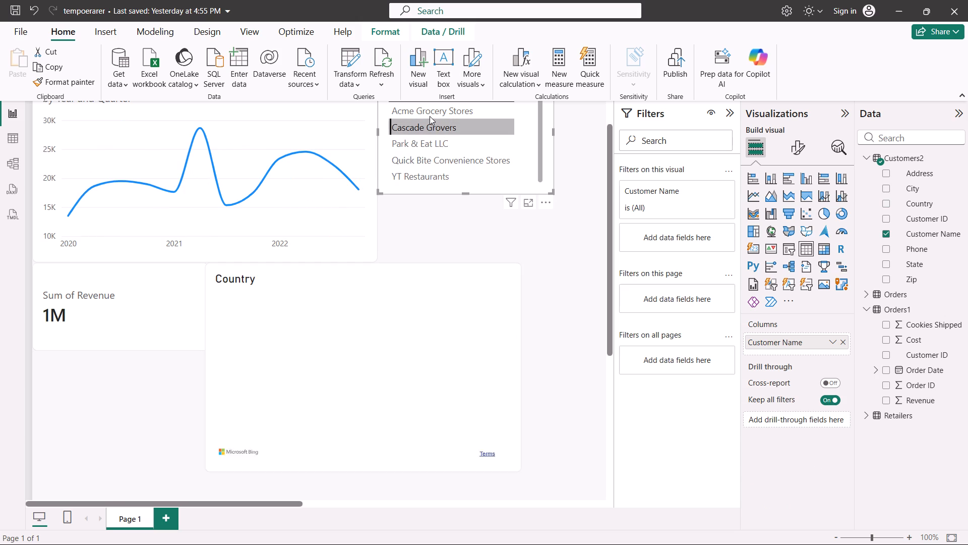
left_click(430, 115)
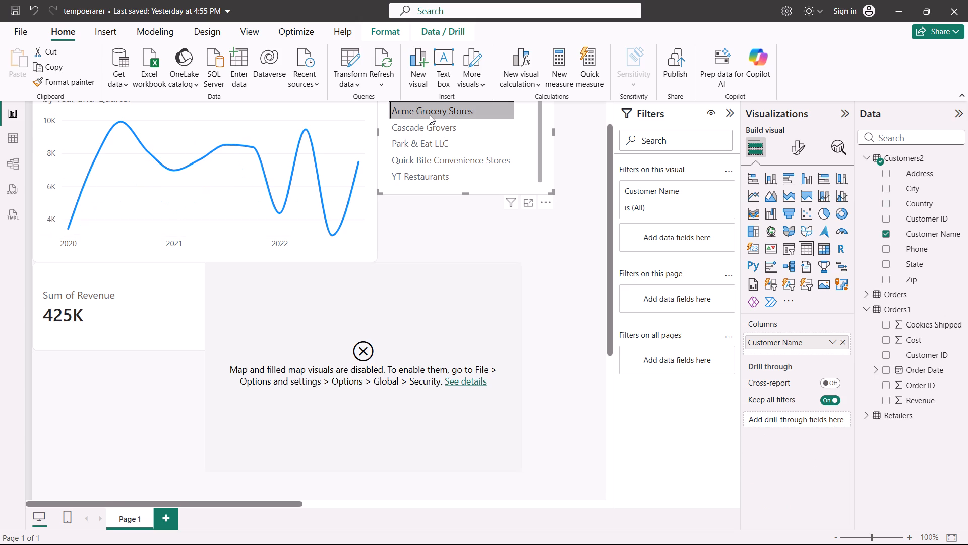
Close Power BI Desktop, saving the changes to the tempoerarer report.
left_click(967, 0)
left_click(481, 301)
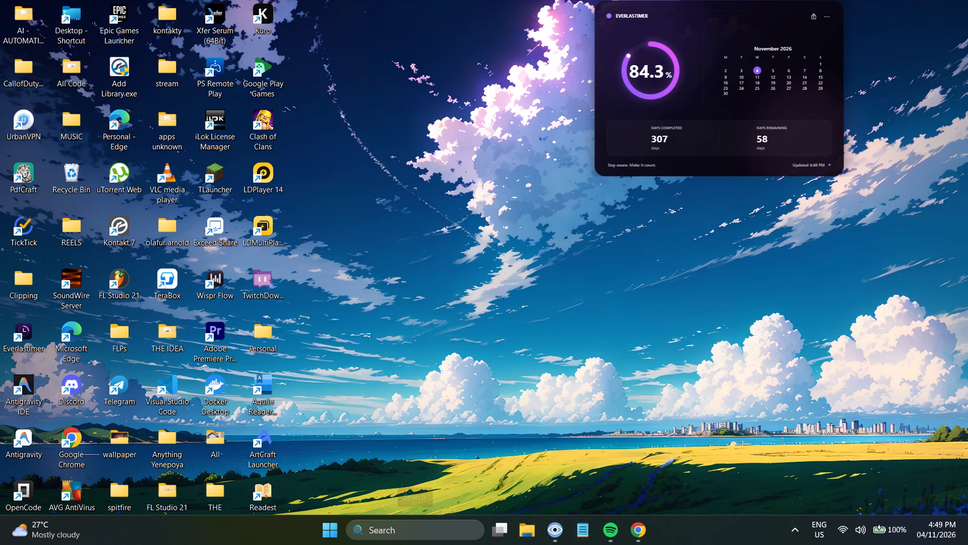
Relaunch Power BI Desktop and reopen the recent report tempoerarer.pbix.
left_click(415, 525)
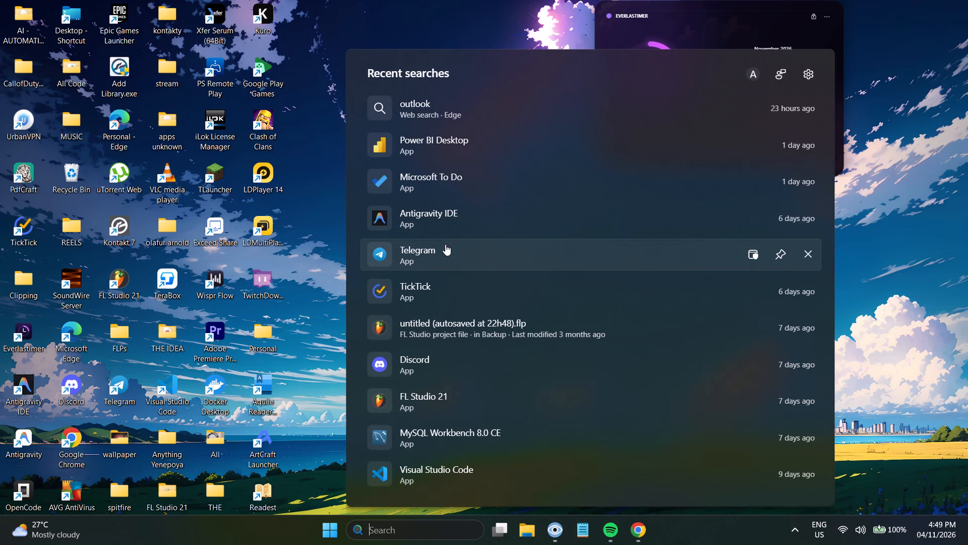
left_click(439, 136)
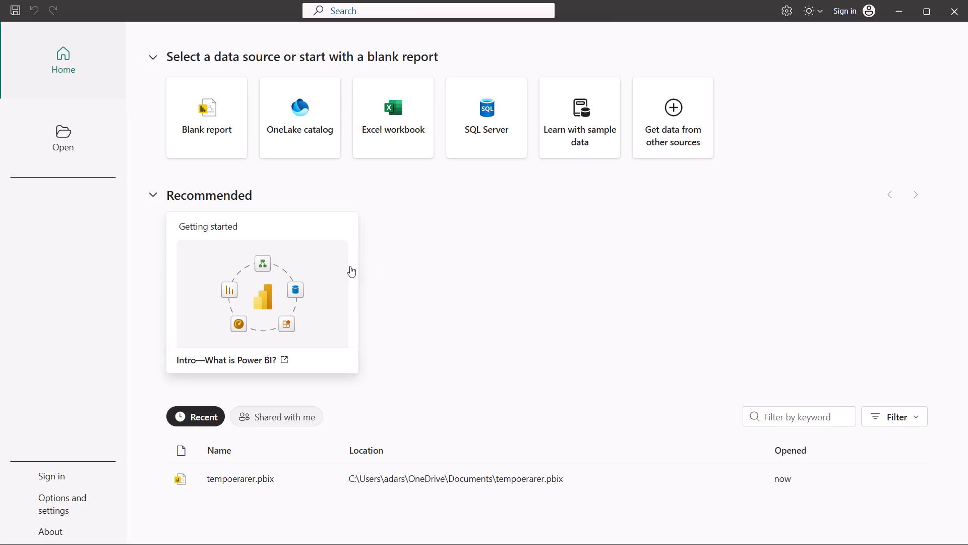
left_click(240, 478)
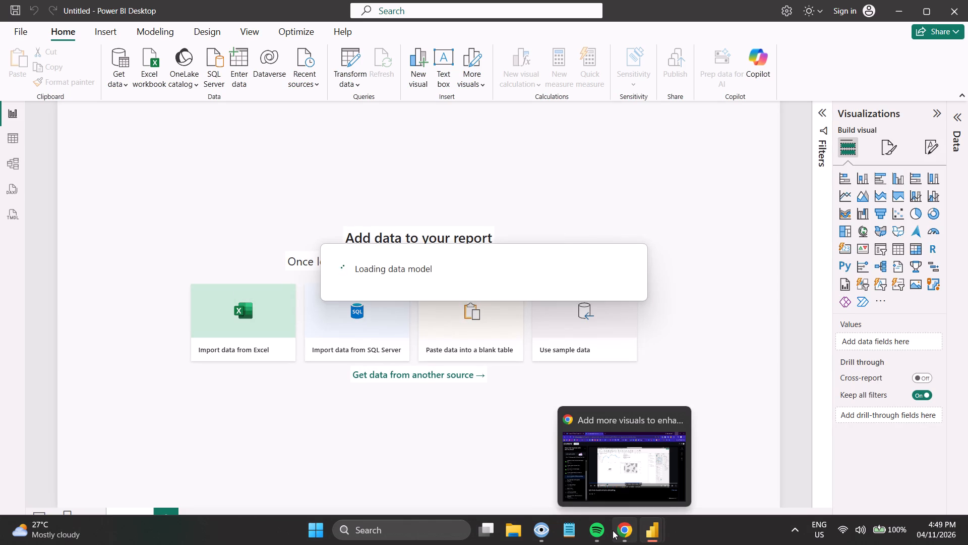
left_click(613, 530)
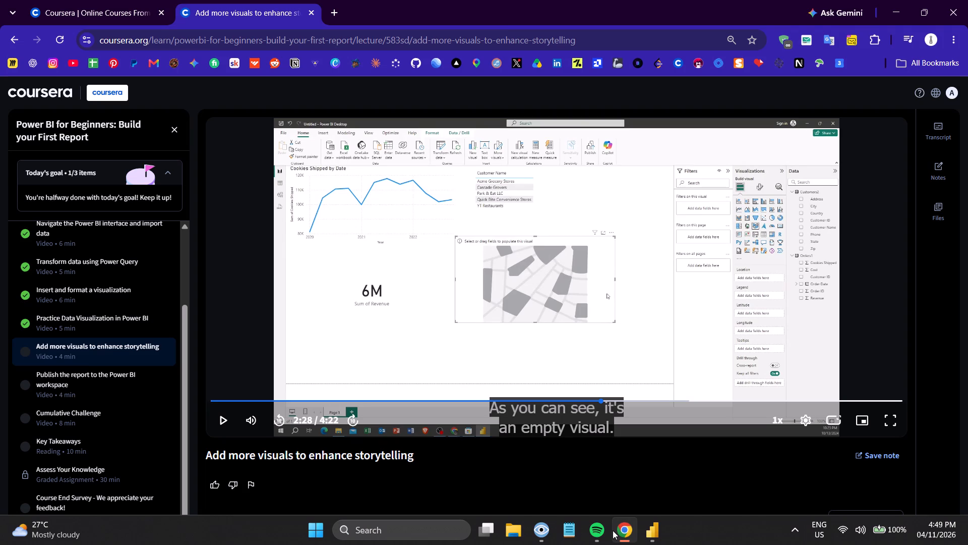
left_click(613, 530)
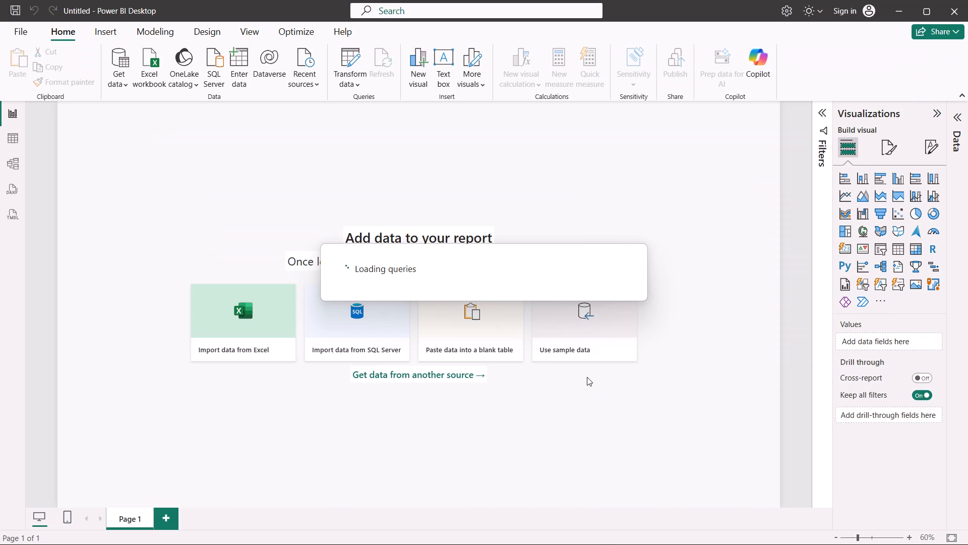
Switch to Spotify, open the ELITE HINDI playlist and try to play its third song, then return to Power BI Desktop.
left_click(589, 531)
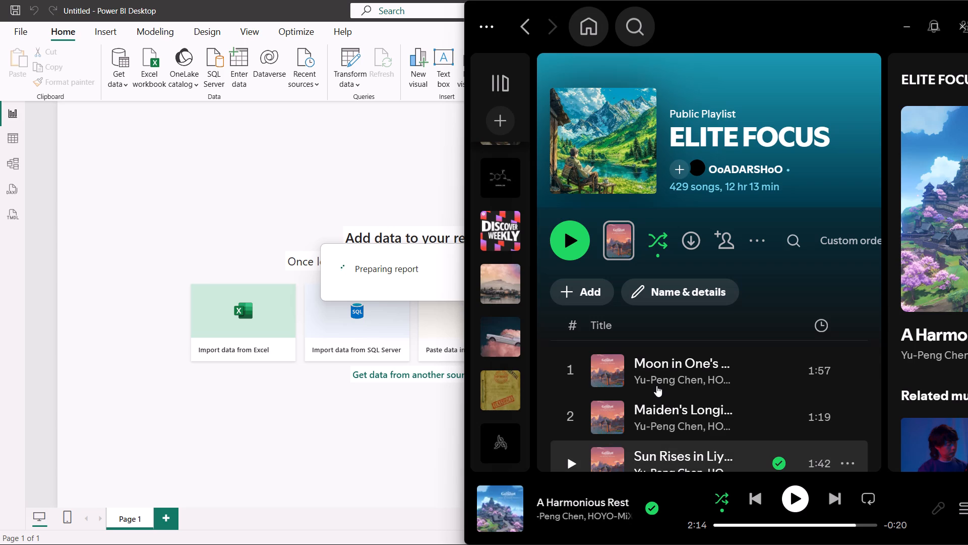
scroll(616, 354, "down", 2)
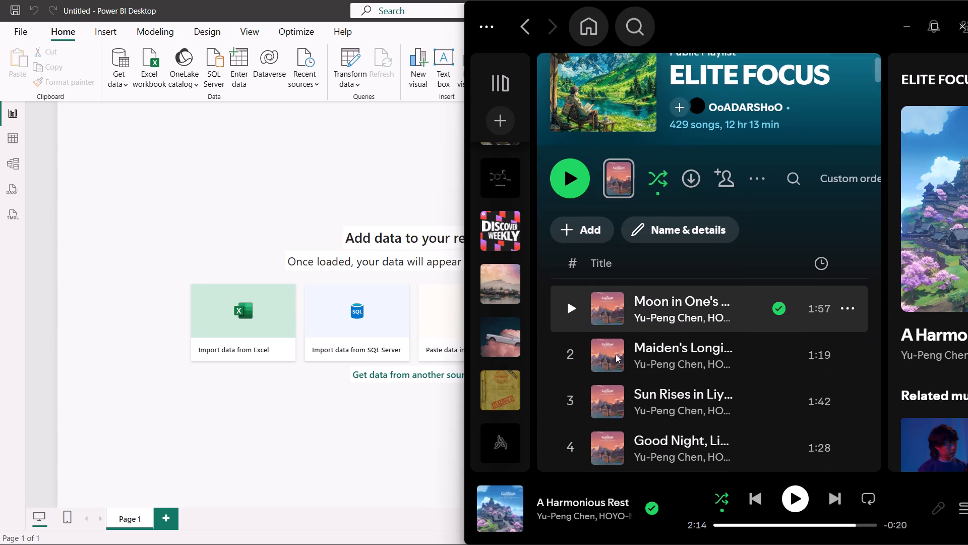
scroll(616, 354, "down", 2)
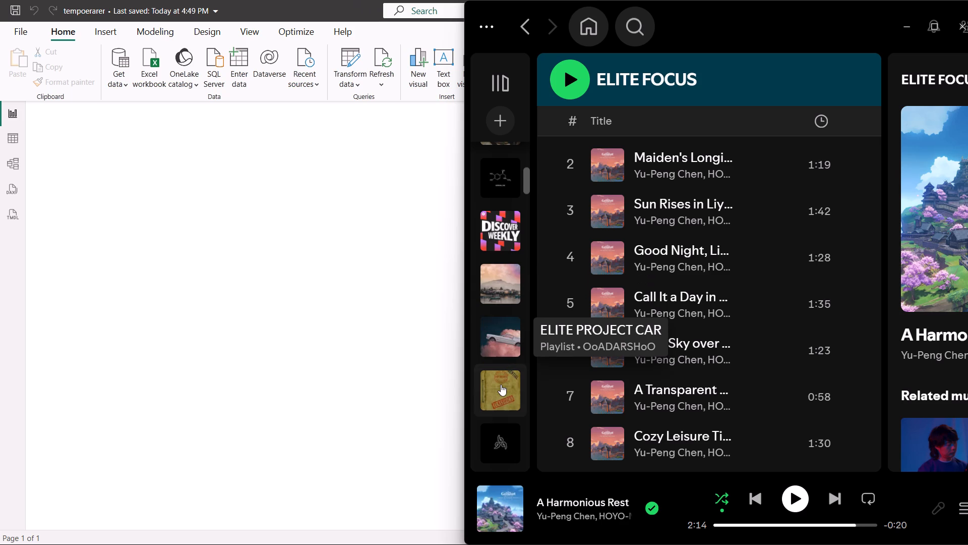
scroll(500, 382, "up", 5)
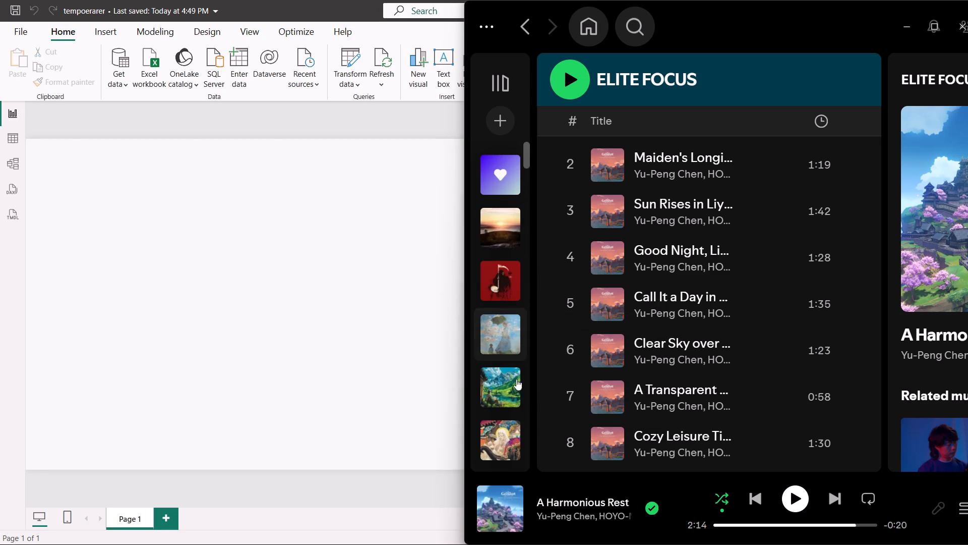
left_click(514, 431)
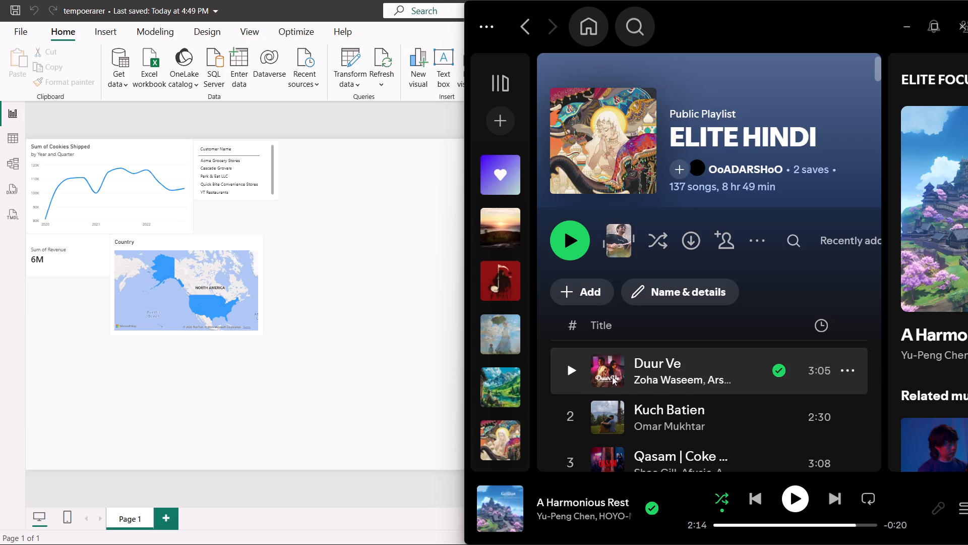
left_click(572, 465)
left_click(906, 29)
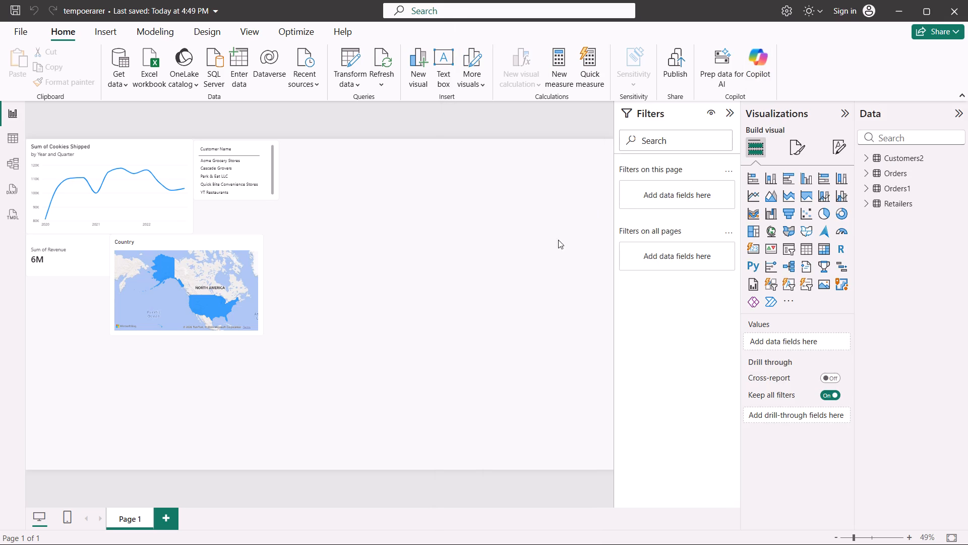